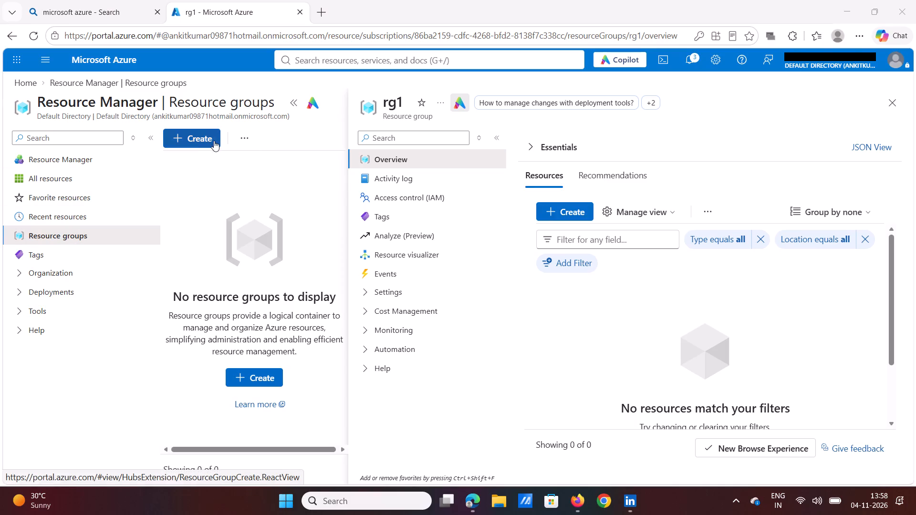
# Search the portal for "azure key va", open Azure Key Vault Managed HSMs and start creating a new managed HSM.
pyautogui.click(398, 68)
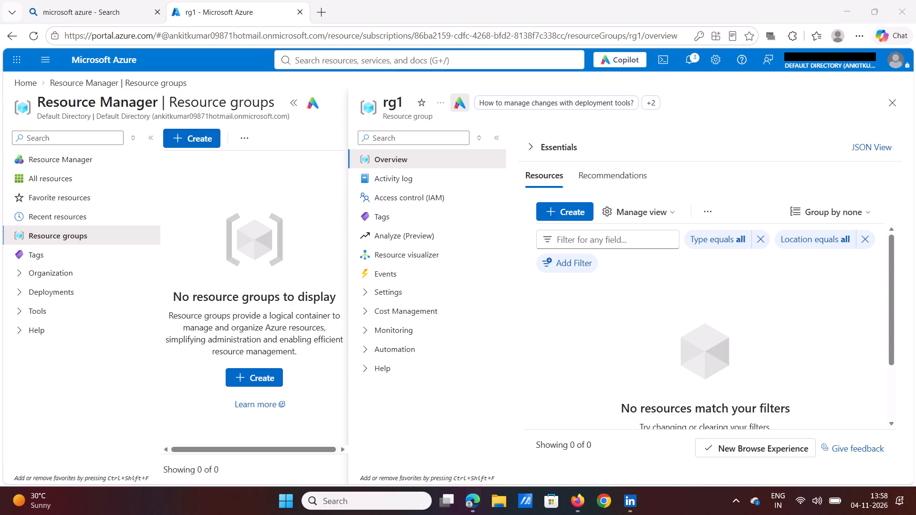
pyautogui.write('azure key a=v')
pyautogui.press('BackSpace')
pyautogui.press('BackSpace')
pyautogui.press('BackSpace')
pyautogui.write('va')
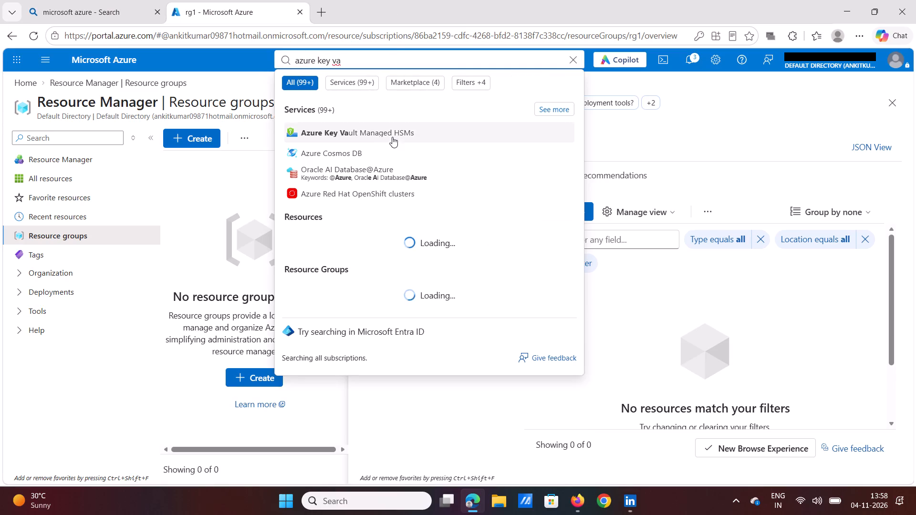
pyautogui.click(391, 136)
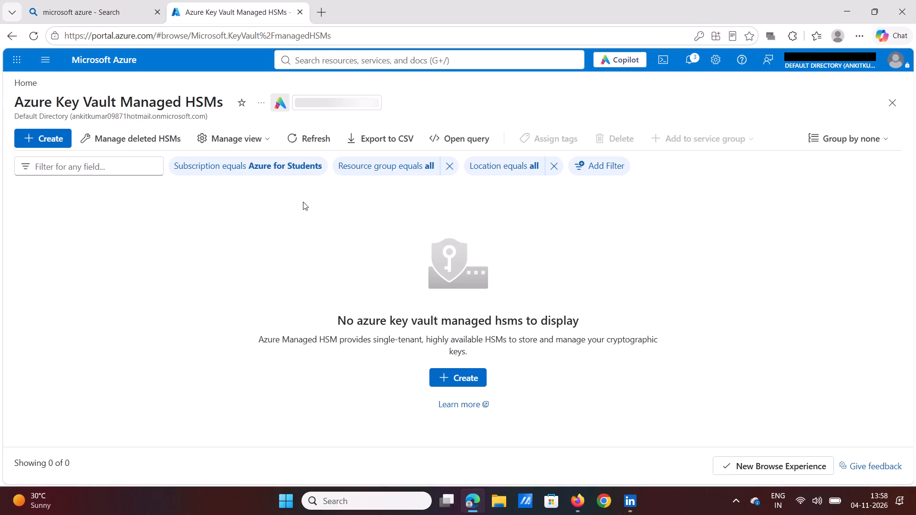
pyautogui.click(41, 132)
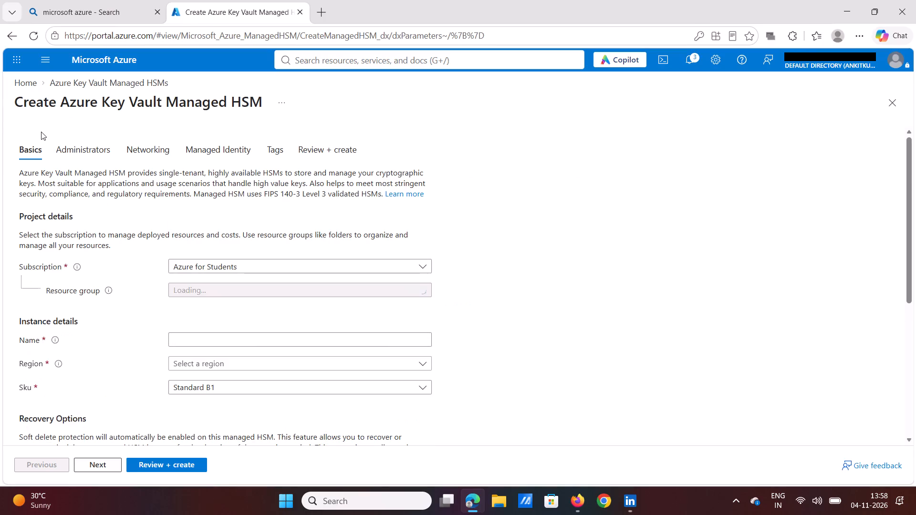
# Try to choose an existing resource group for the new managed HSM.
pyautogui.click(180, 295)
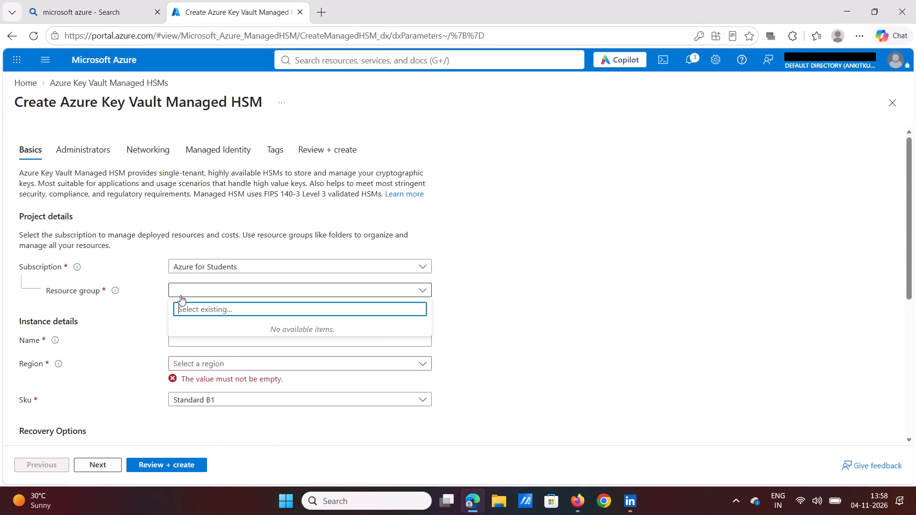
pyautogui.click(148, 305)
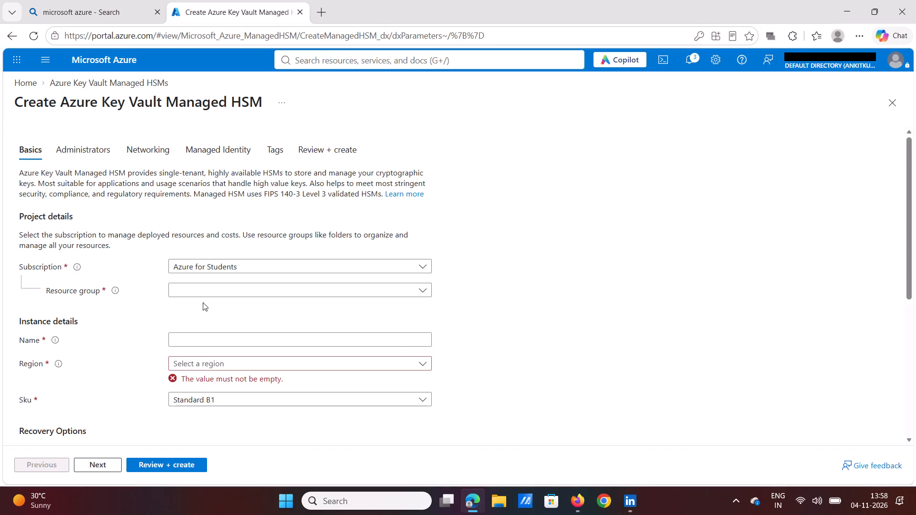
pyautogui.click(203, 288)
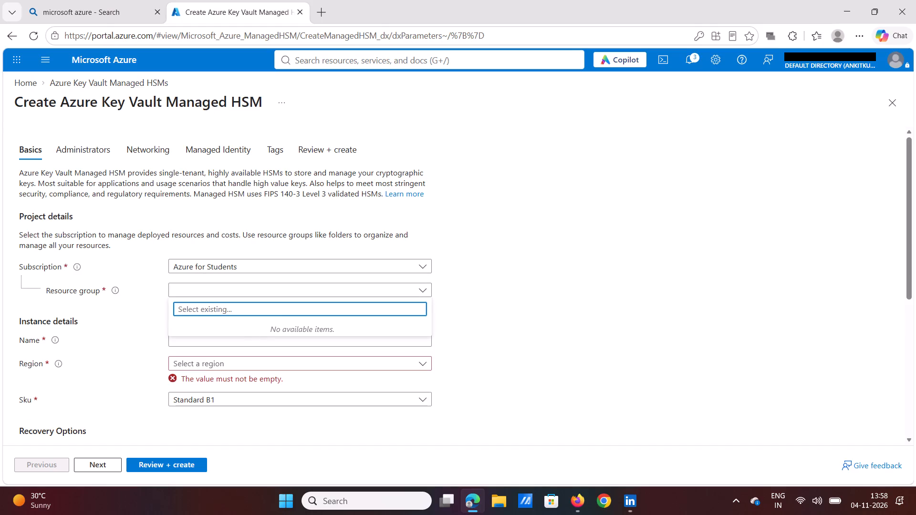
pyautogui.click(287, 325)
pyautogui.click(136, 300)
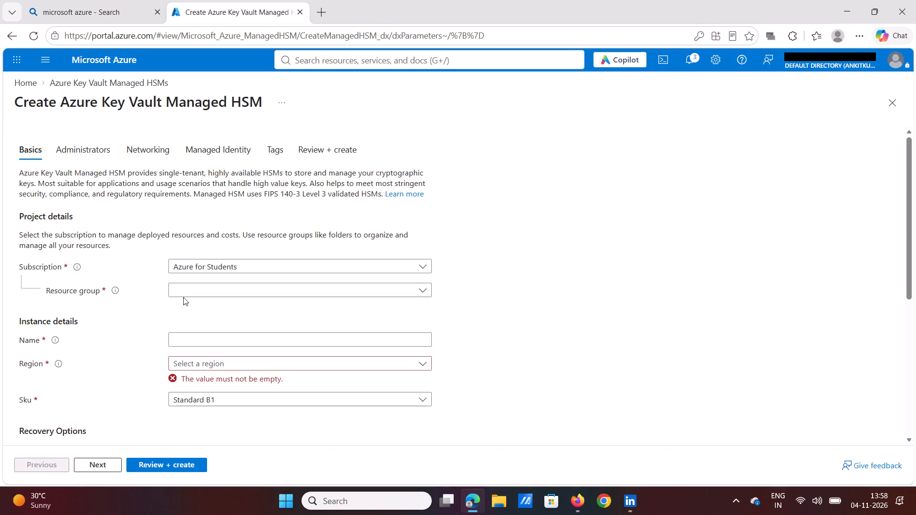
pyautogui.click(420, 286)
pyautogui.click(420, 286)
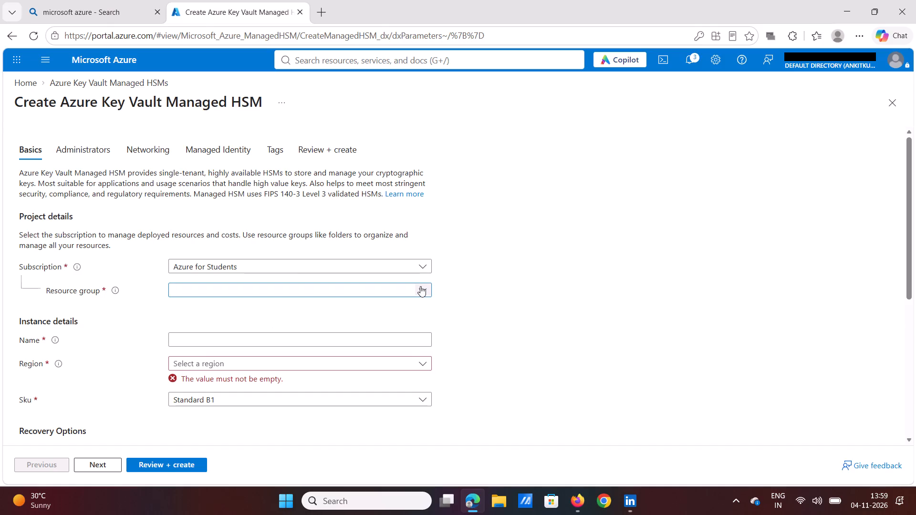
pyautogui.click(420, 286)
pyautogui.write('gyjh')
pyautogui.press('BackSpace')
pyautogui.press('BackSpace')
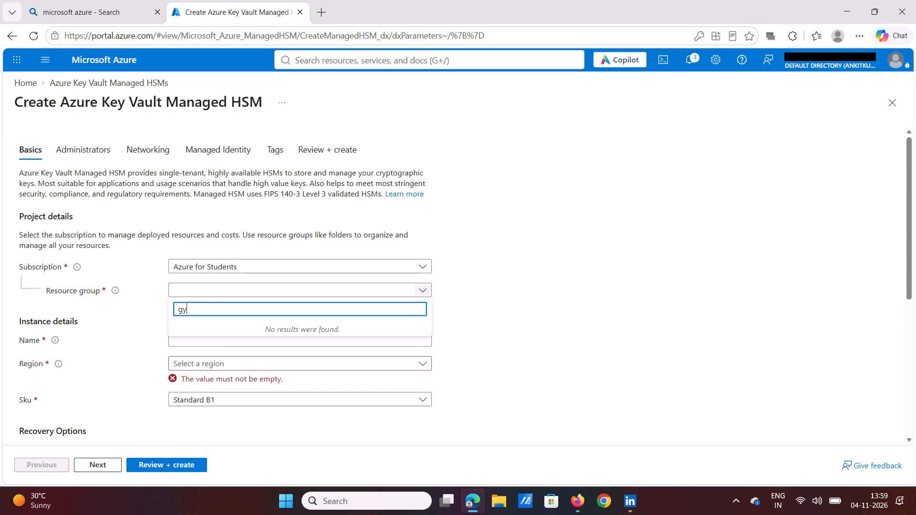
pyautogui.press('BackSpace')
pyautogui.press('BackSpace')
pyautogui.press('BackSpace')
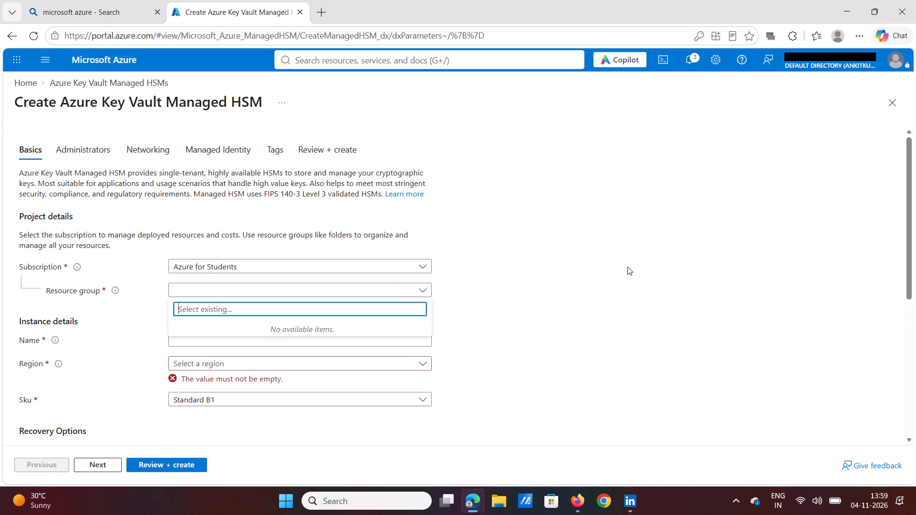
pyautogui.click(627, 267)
# Search the portal for "resou" and open the Resource groups service.
pyautogui.click(359, 65)
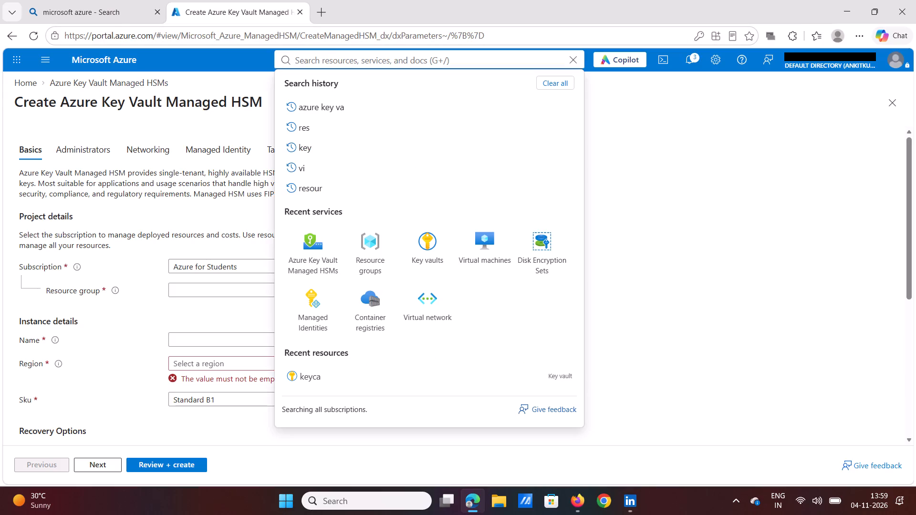
pyautogui.write('resi')
pyautogui.press('BackSpace')
pyautogui.write('ou')
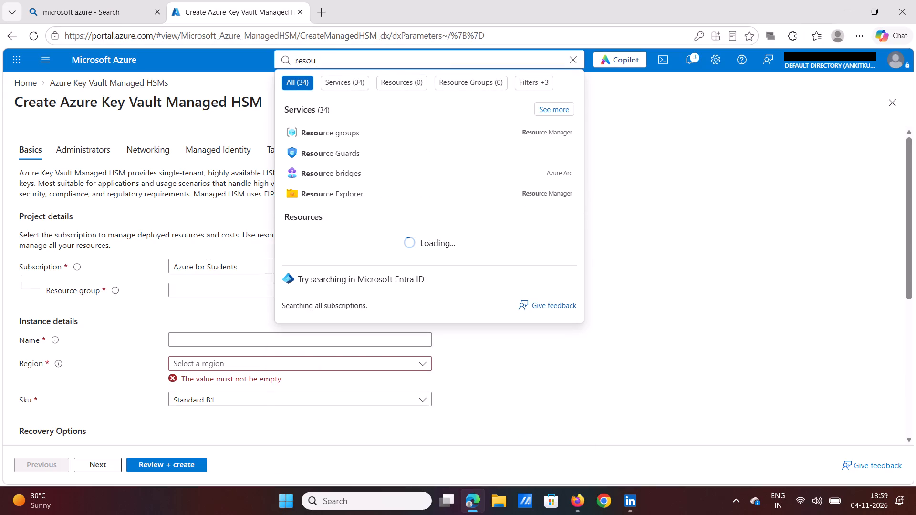
pyautogui.click(368, 132)
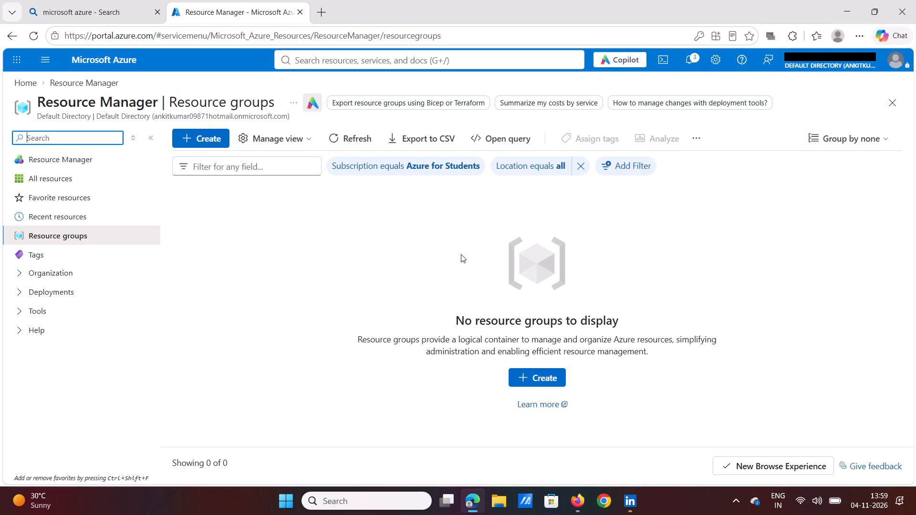
# Start creating a resource group and set its region to (Asia Pacific) East Asia.
pyautogui.click(522, 374)
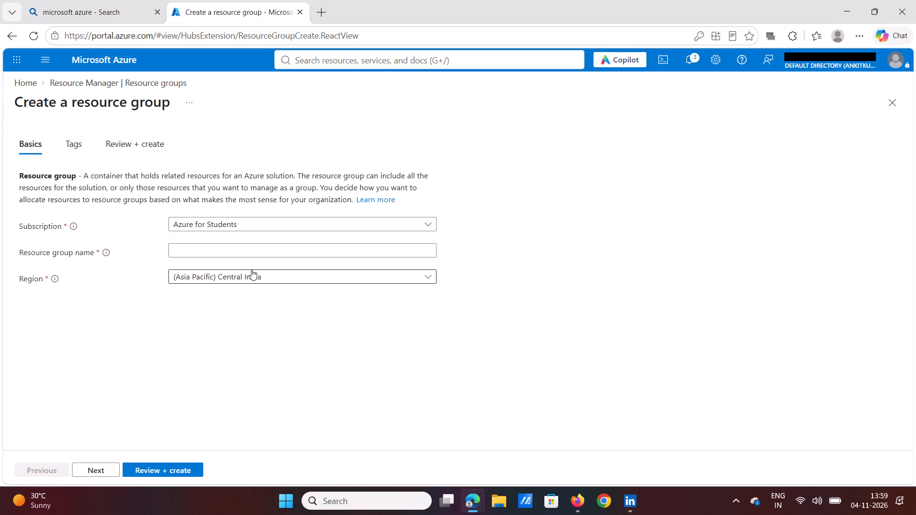
pyautogui.click(251, 269)
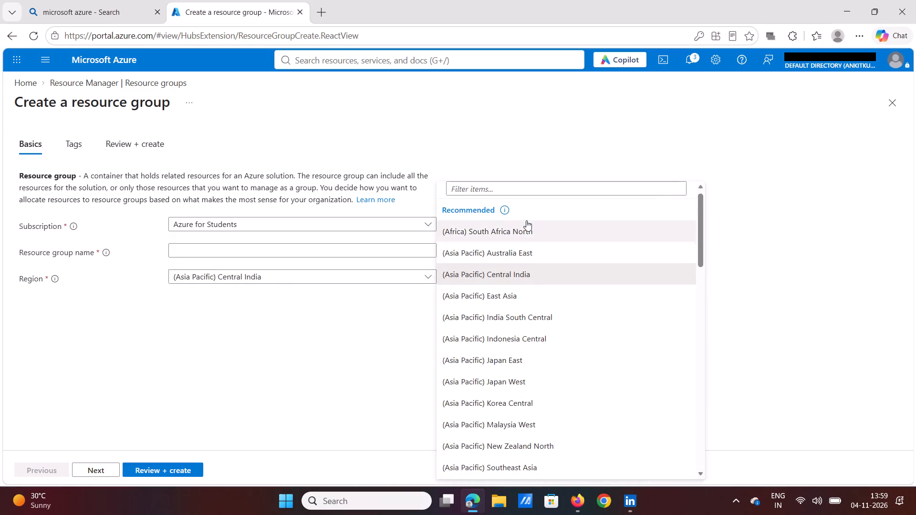
pyautogui.click(512, 188)
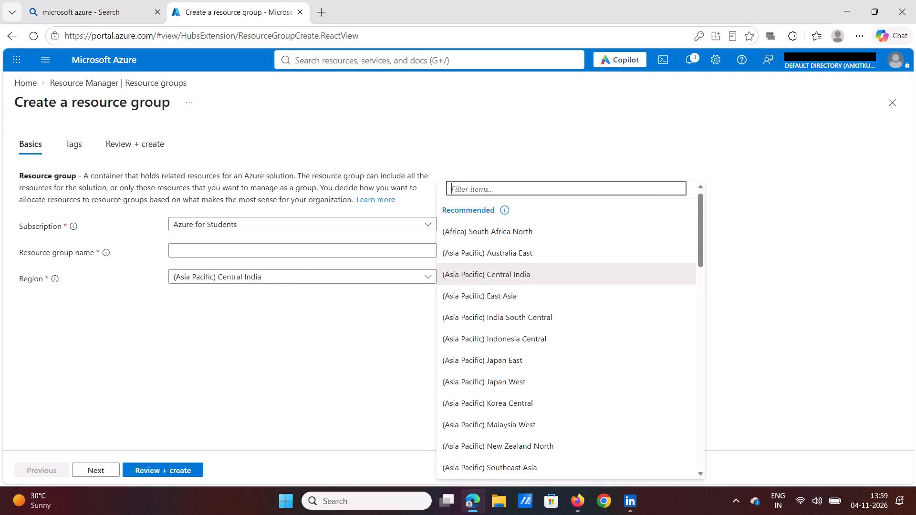
pyautogui.write('east a')
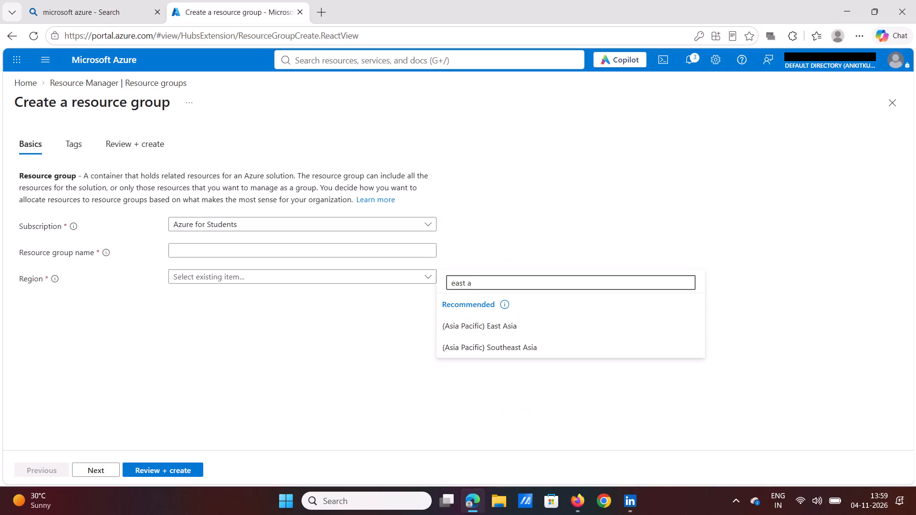
pyautogui.write('sia')
pyautogui.click(497, 329)
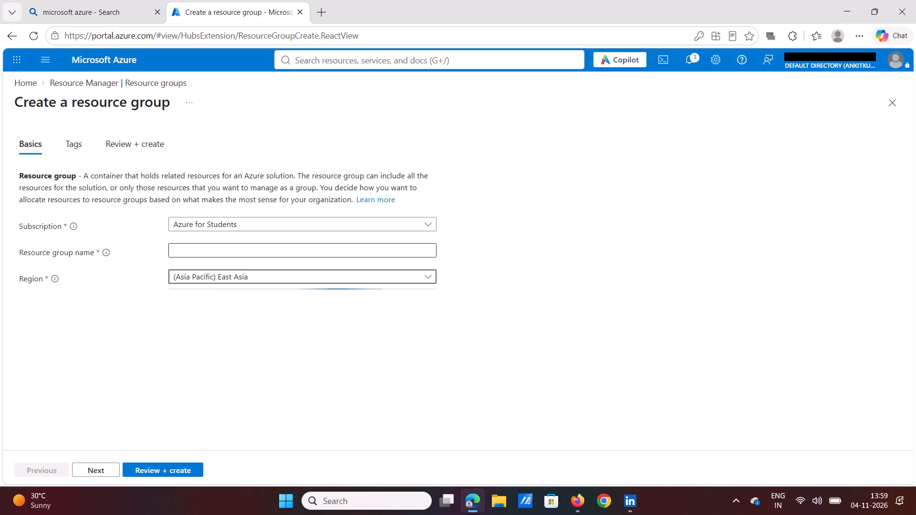
# Name the resource group vrg, review its settings and create it.
pyautogui.click(231, 247)
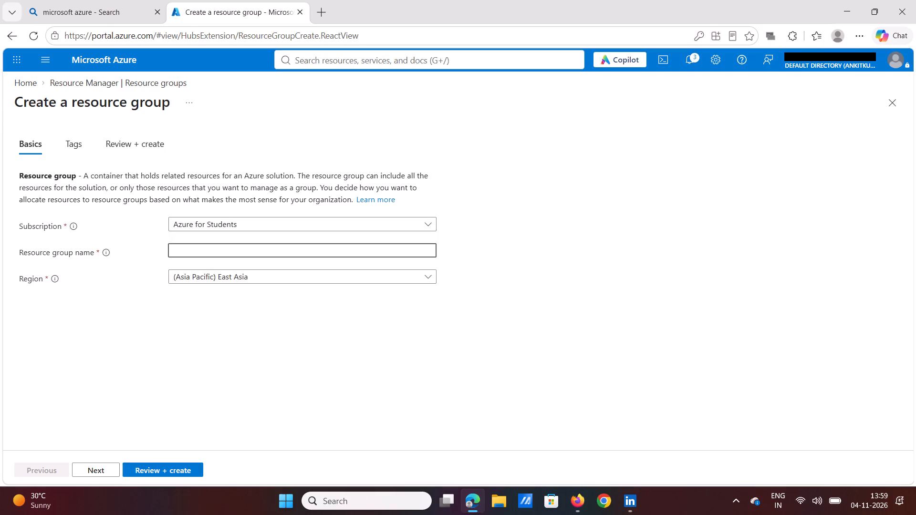
pyautogui.press('v')
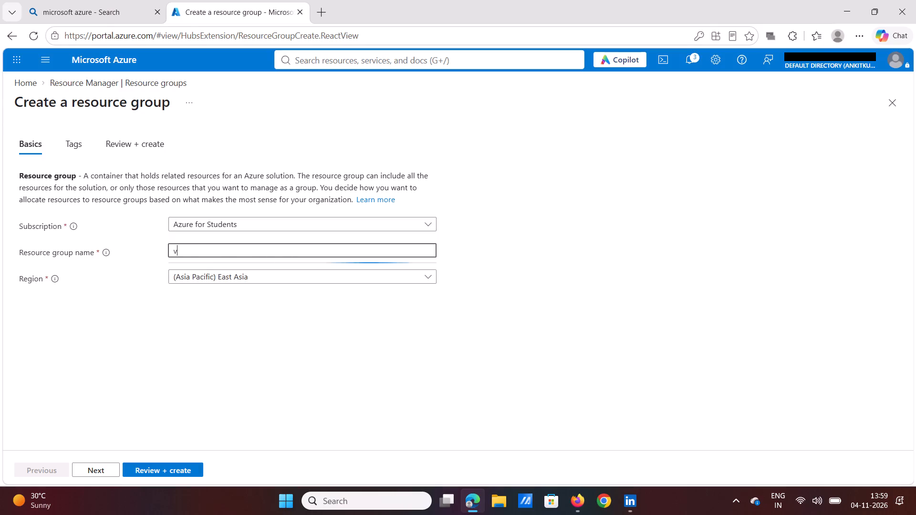
pyautogui.write('rg')
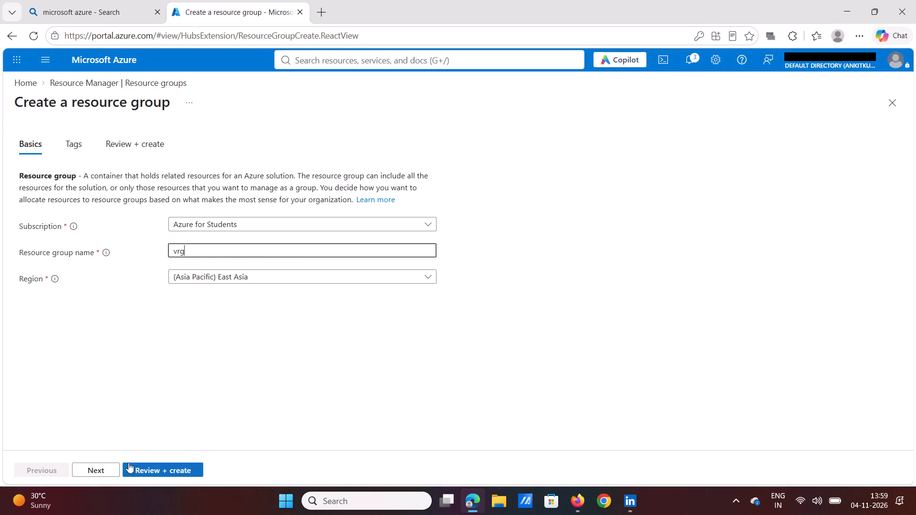
pyautogui.click(138, 463)
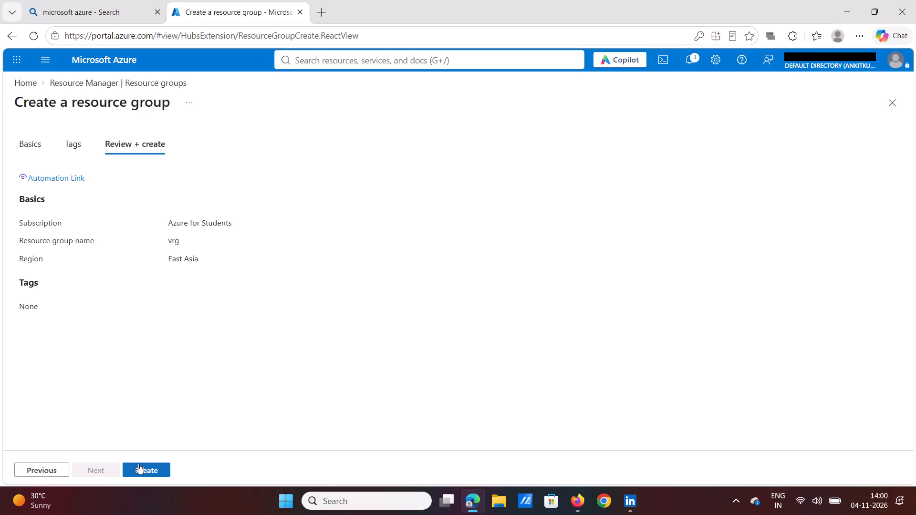
pyautogui.scroll(-2, 130, 295)
pyautogui.click(155, 474)
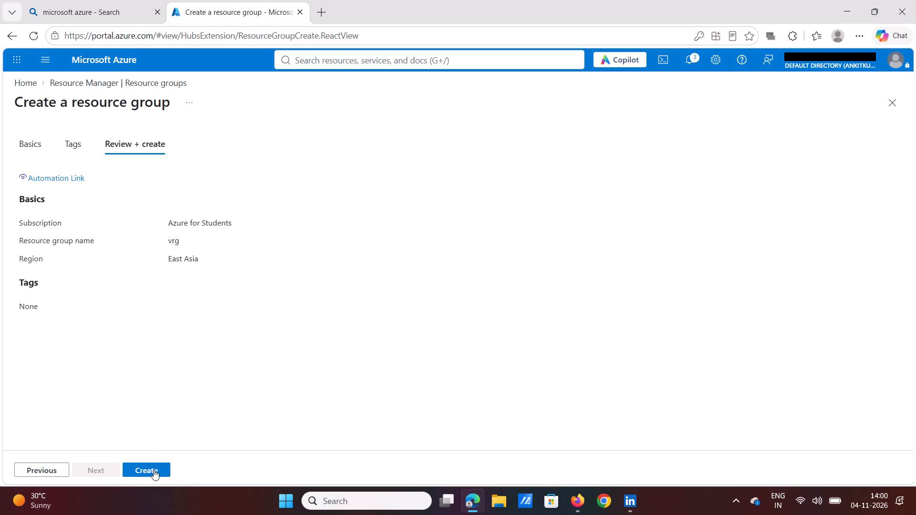
pyautogui.click(154, 470)
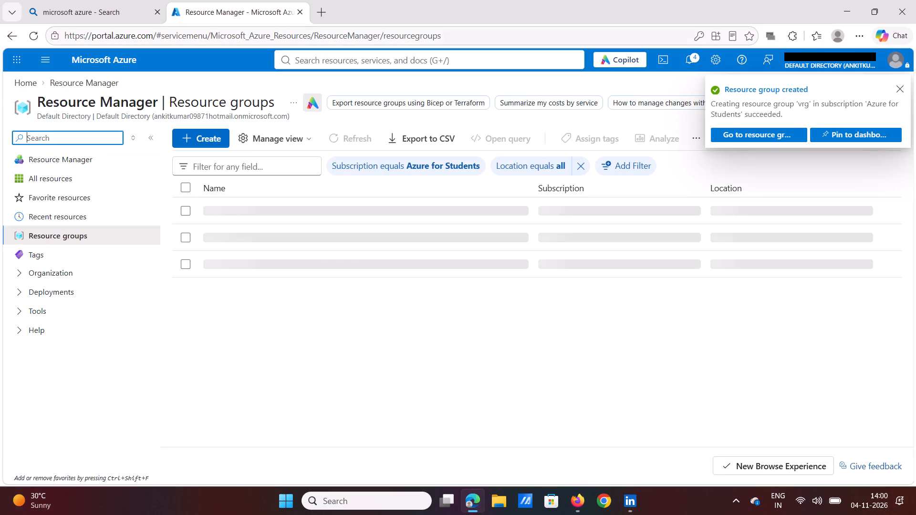
# Search the portal for "key vaul" and open the Key vaults service.
pyautogui.click(432, 62)
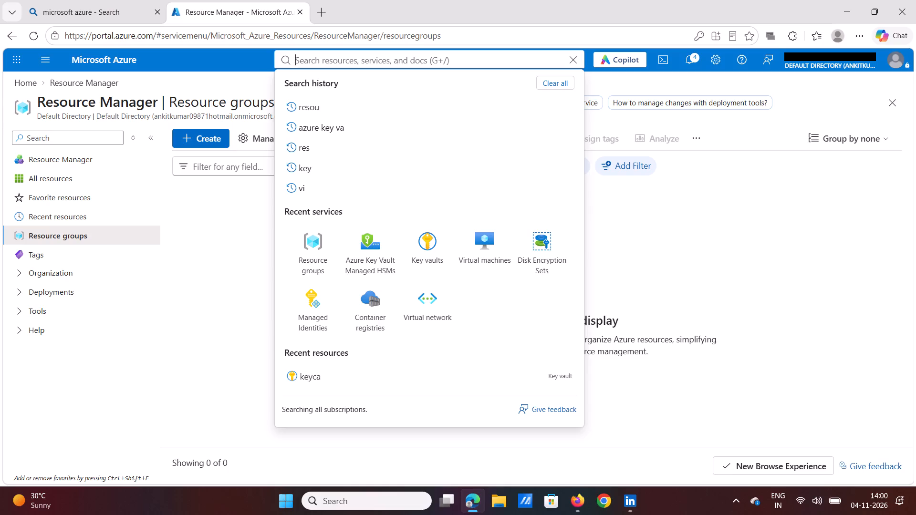
pyautogui.write('key vau')
pyautogui.press('l')
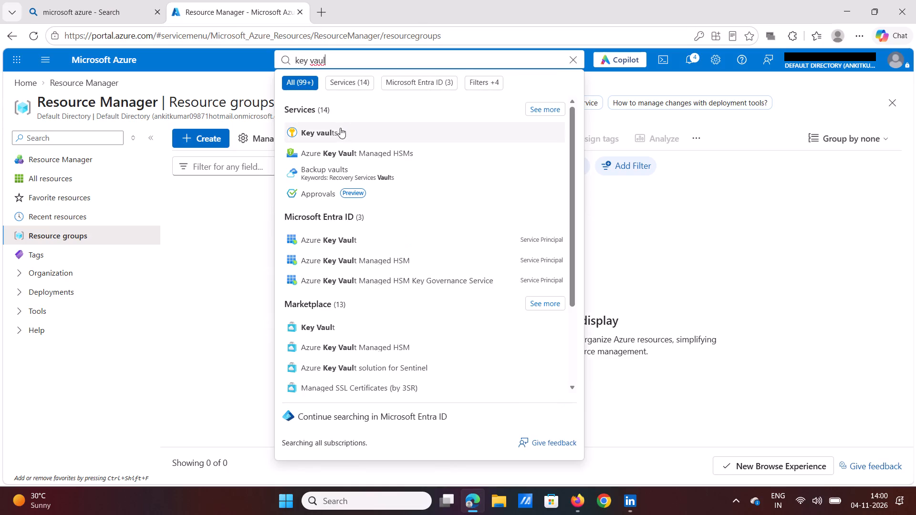
pyautogui.click(340, 128)
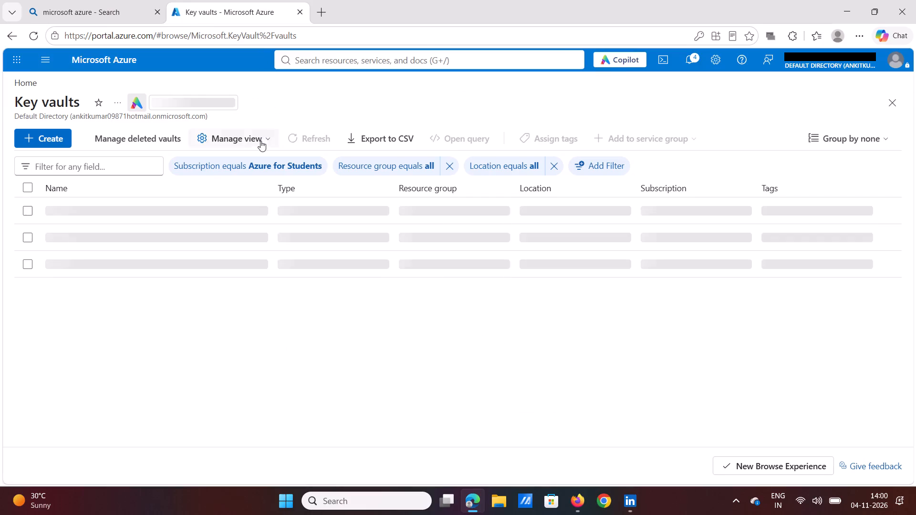
# Start creating a key vault and assign it to the resource group vrg.
pyautogui.click(62, 141)
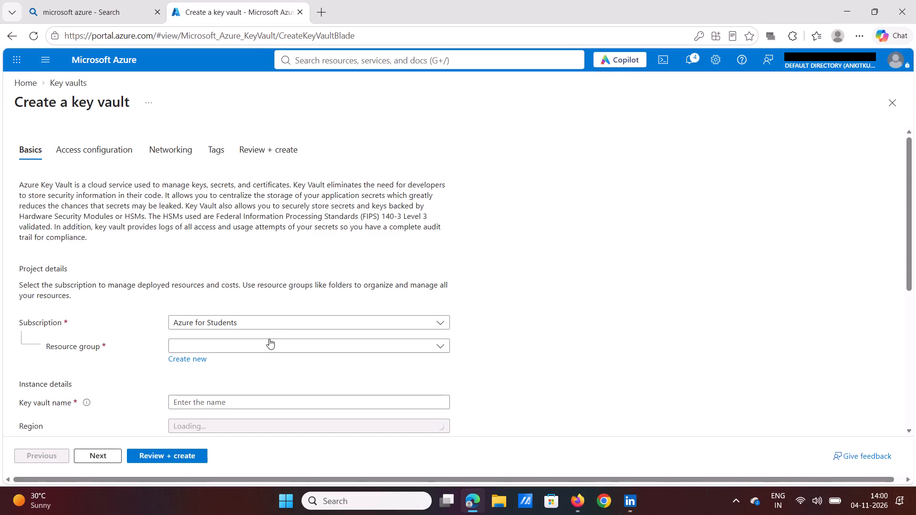
pyautogui.click(269, 340)
pyautogui.click(218, 384)
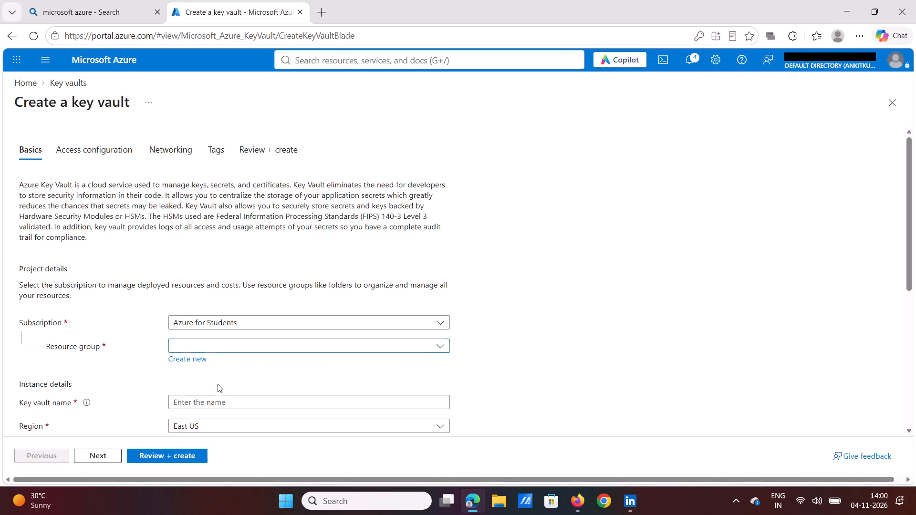
# Name the key vault mykeyvault748932.
pyautogui.click(214, 401)
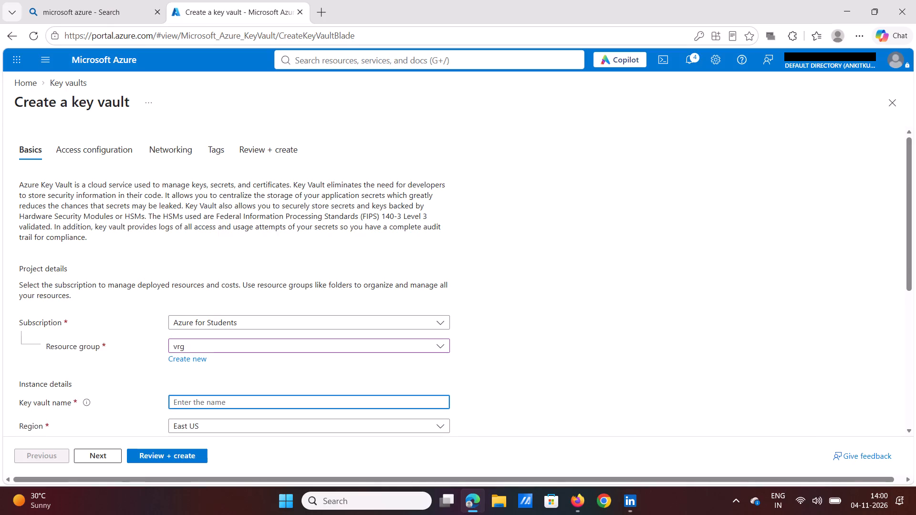
pyautogui.write('ahmed')
pyautogui.press('BackSpace')
pyautogui.press('BackSpace')
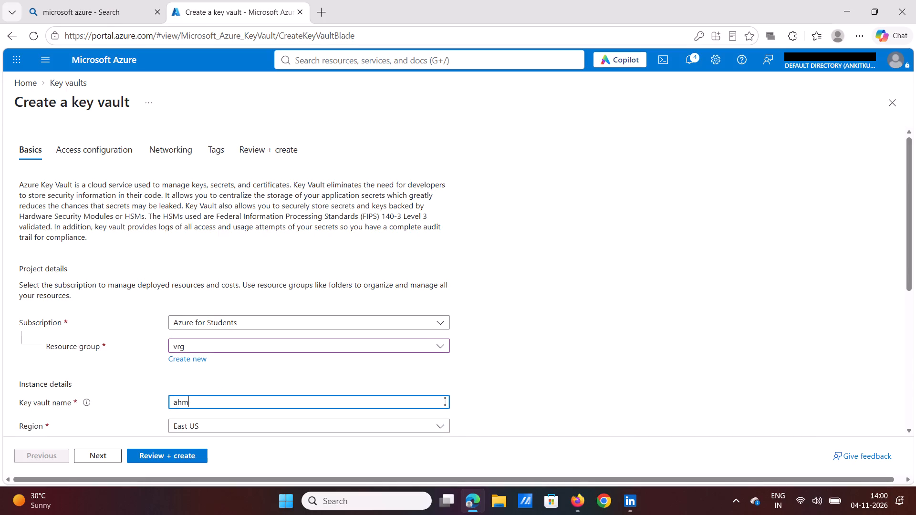
pyautogui.press('BackSpace')
pyautogui.press('BackSpace')
pyautogui.press('BackSpace')
pyautogui.write('mykeyvault')
pyautogui.click(212, 422)
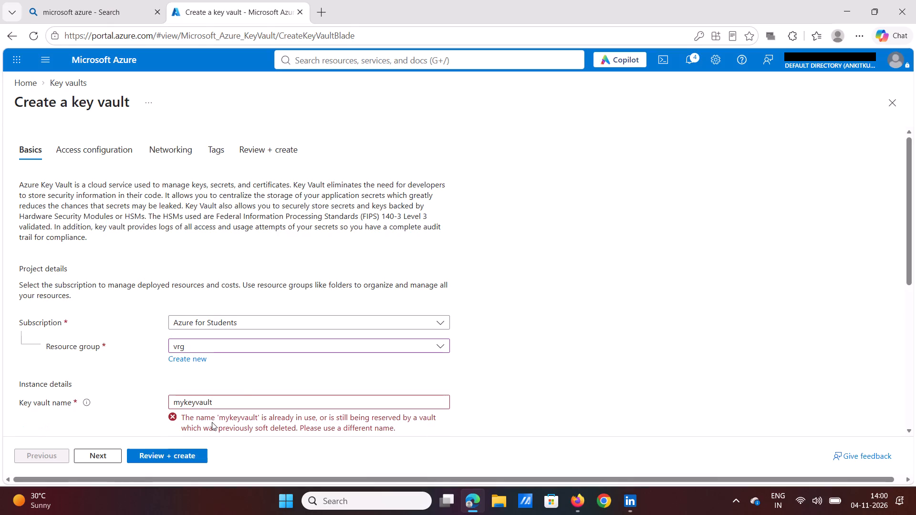
pyautogui.scroll(-1, 241, 381)
pyautogui.click(229, 387)
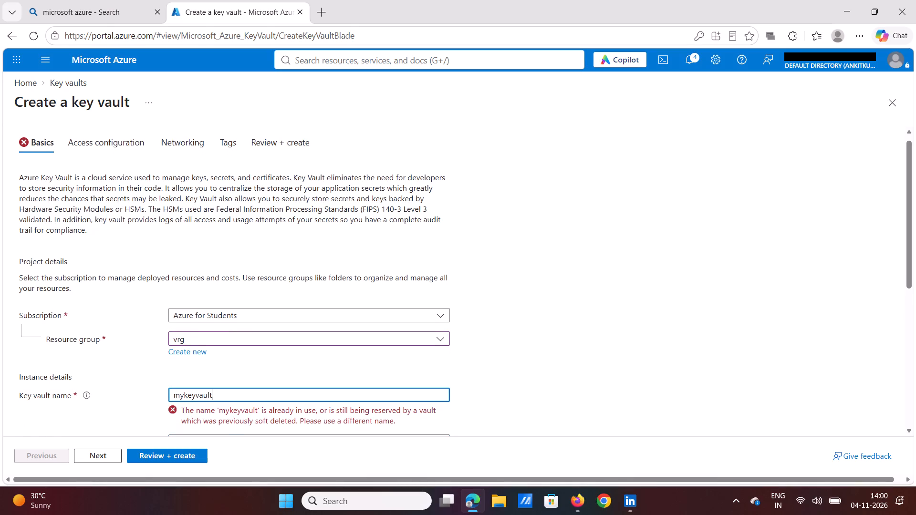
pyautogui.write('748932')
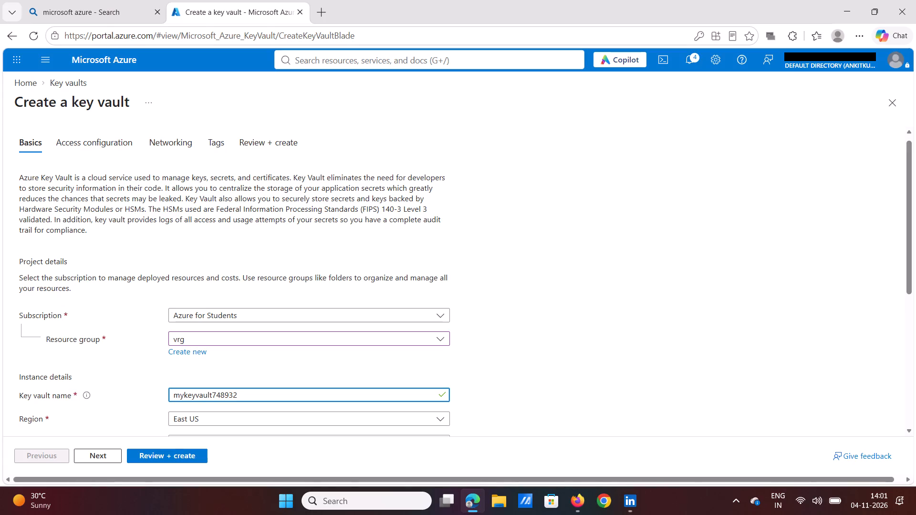
# Set the key vault's region to East Asia.
pyautogui.scroll(-1, 224, 348)
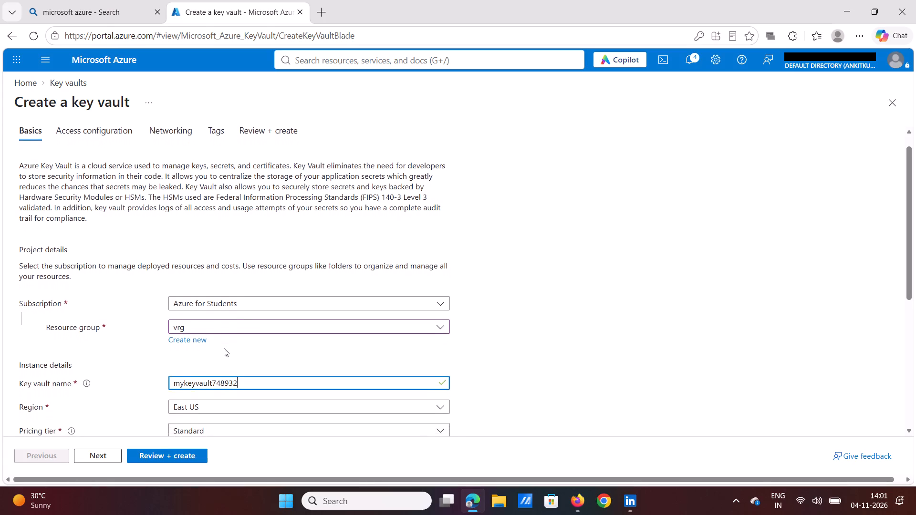
pyautogui.scroll(-2, 224, 348)
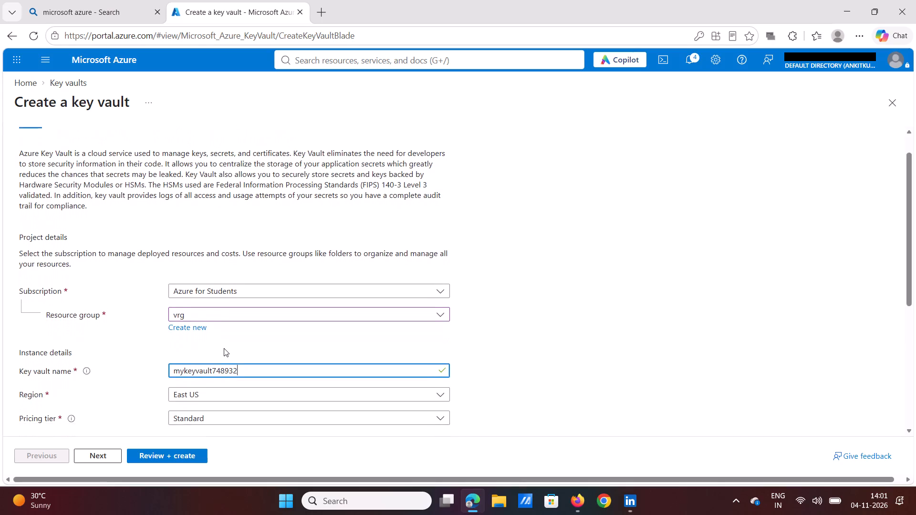
pyautogui.scroll(-2, 224, 348)
pyautogui.click(216, 314)
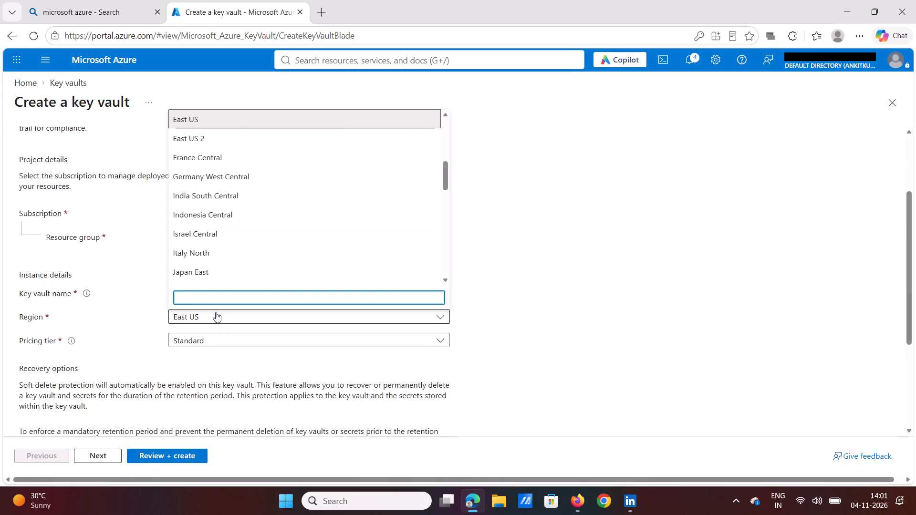
pyautogui.write('easr')
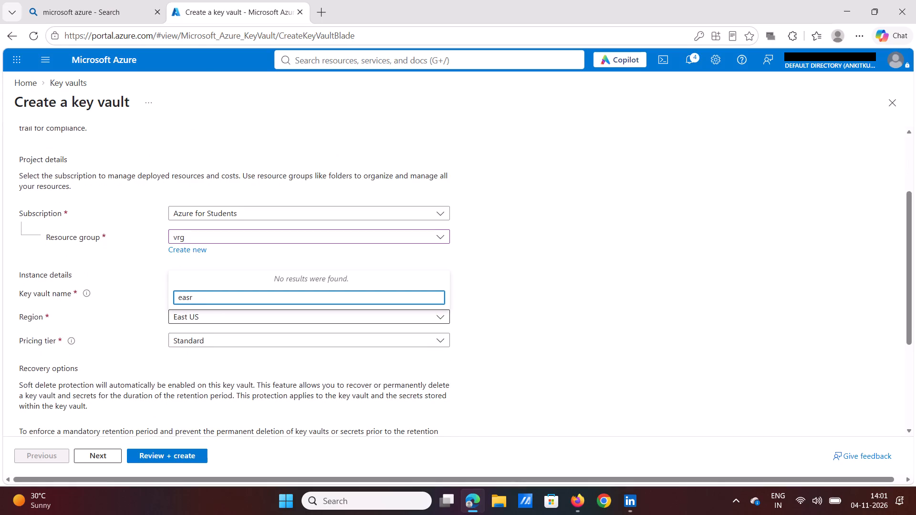
pyautogui.press('BackSpace')
pyautogui.press('t')
pyautogui.click(193, 213)
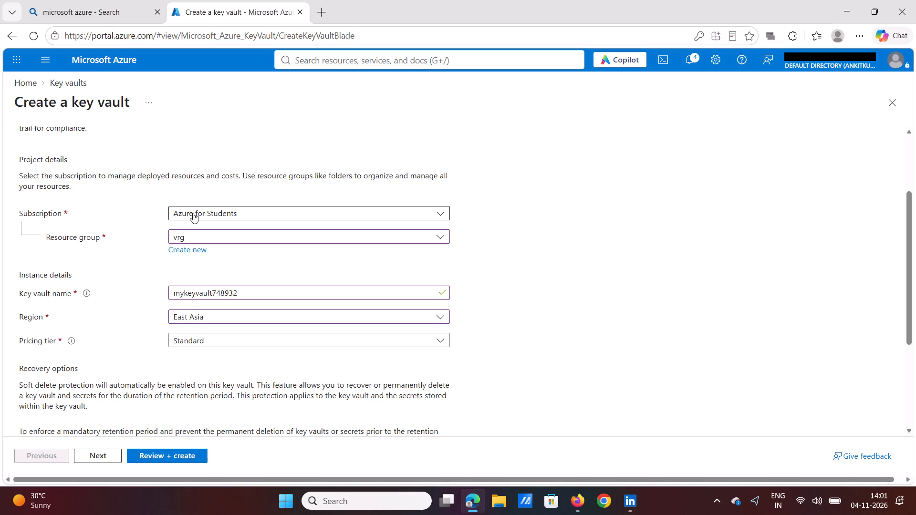
# Keep the default recovery options, review the key vault's settings and create it.
pyautogui.scroll(-1, 208, 257)
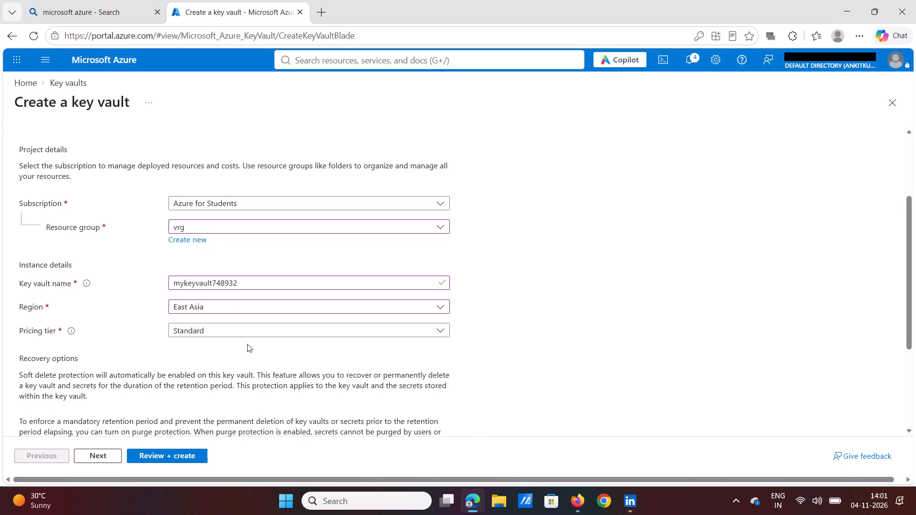
pyautogui.scroll(-6, 247, 344)
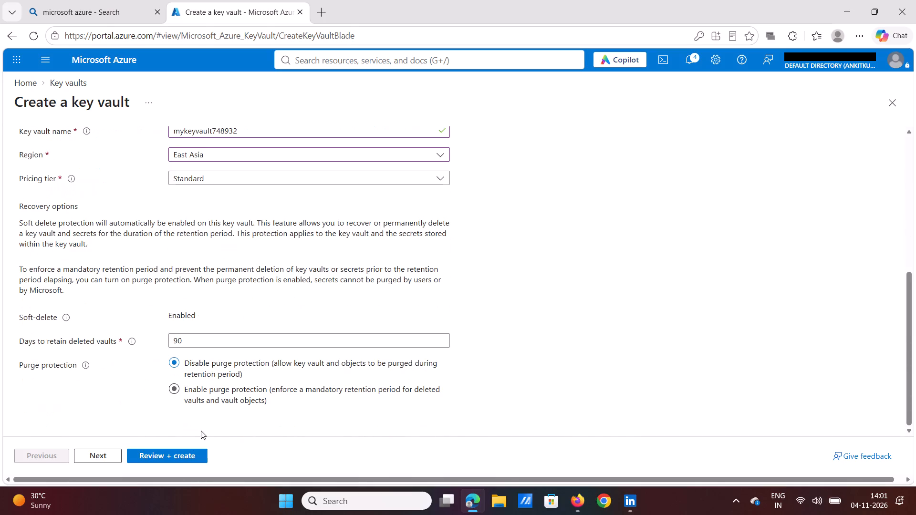
pyautogui.click(178, 453)
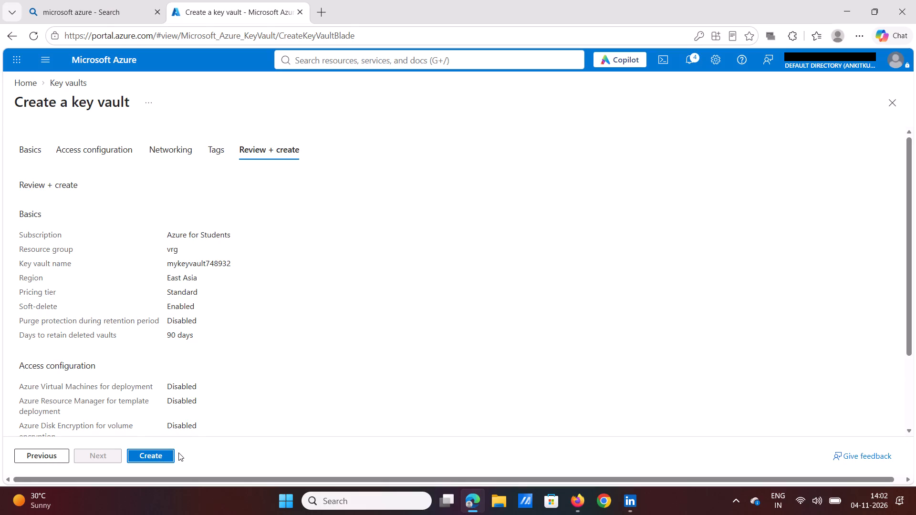
pyautogui.click(142, 451)
pyautogui.scroll(-1, 268, 278)
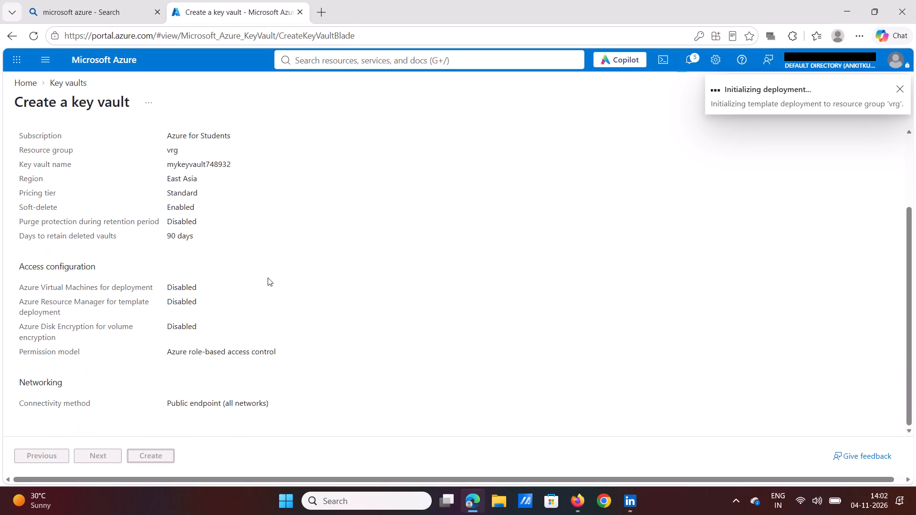
pyautogui.scroll(-2, 268, 278)
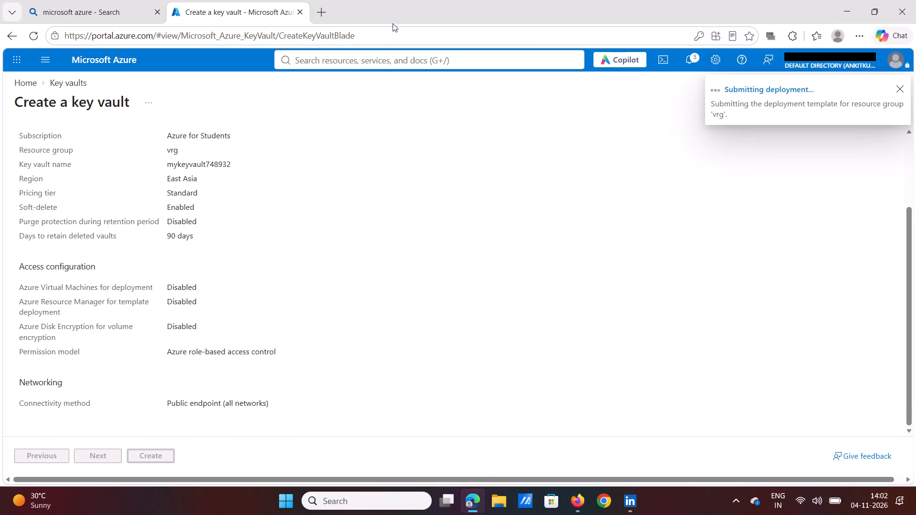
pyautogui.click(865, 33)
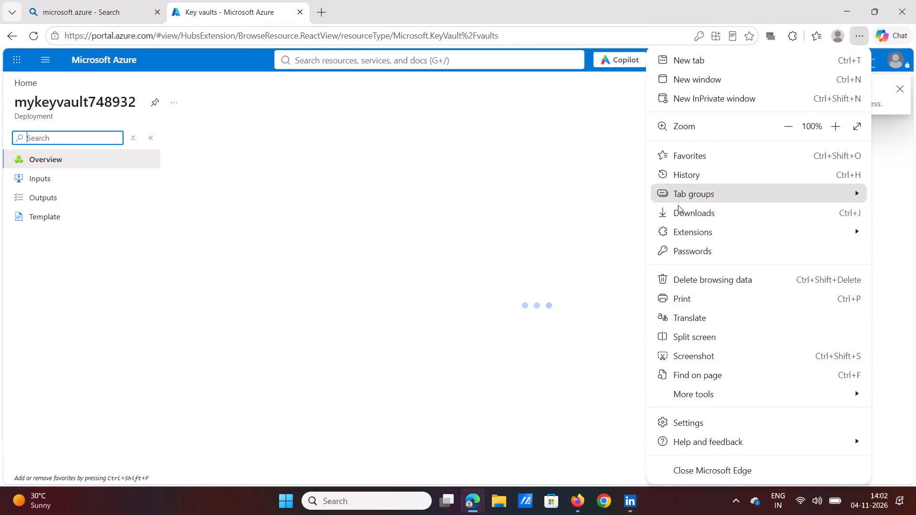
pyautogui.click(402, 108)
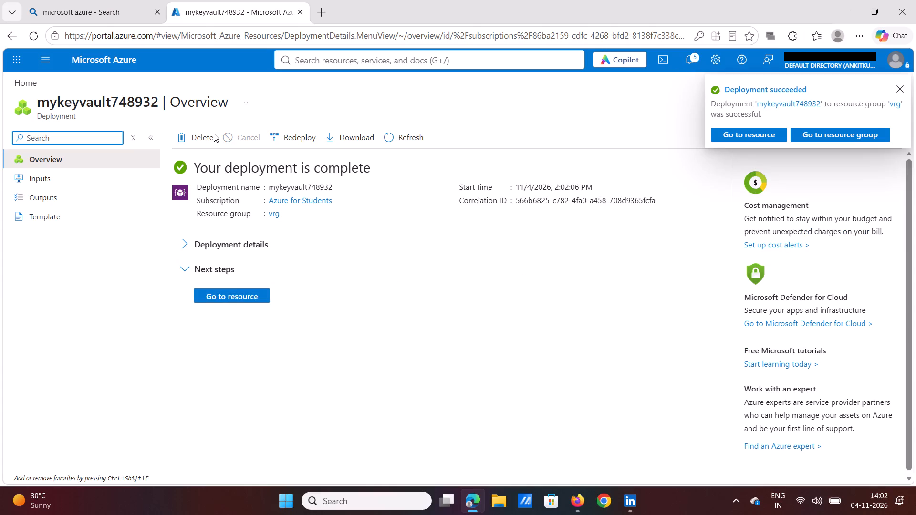
# Open the deployed key vault, go to its Keys and start creating a key with the Generate option.
pyautogui.click(223, 296)
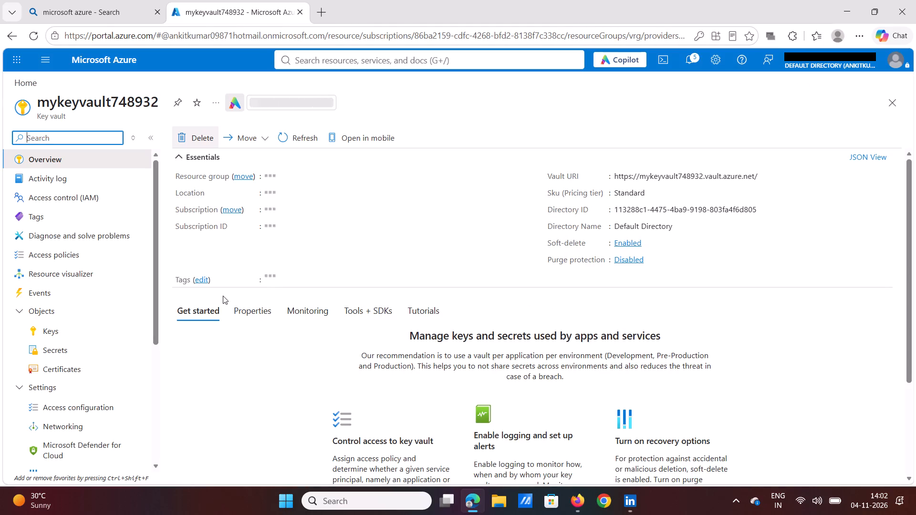
pyautogui.click(45, 330)
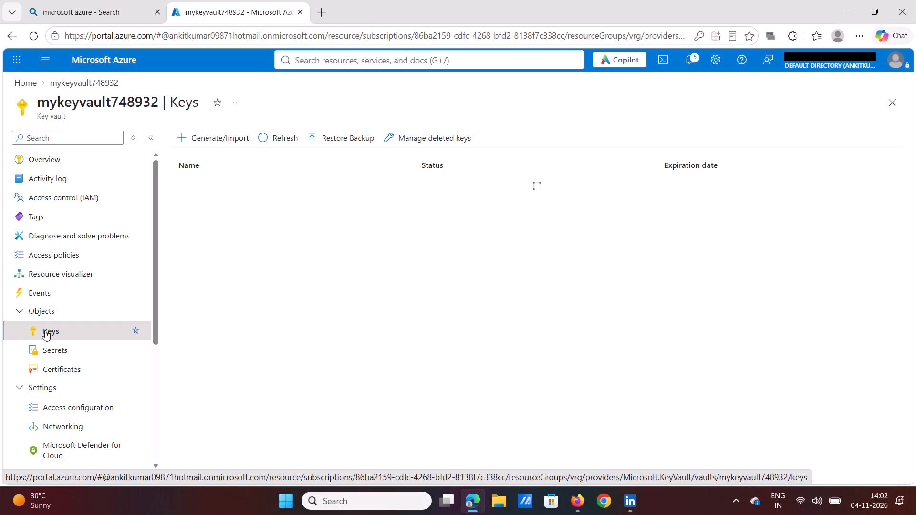
pyautogui.click(191, 134)
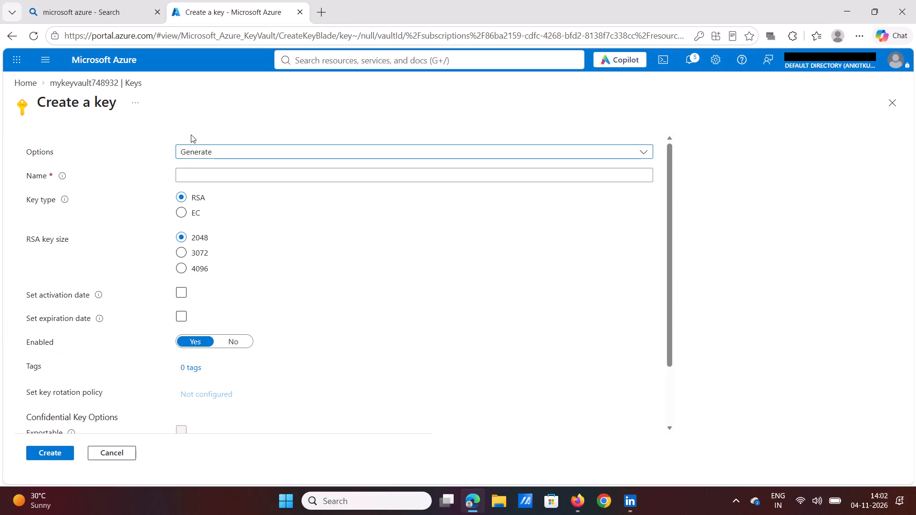
pyautogui.click(203, 157)
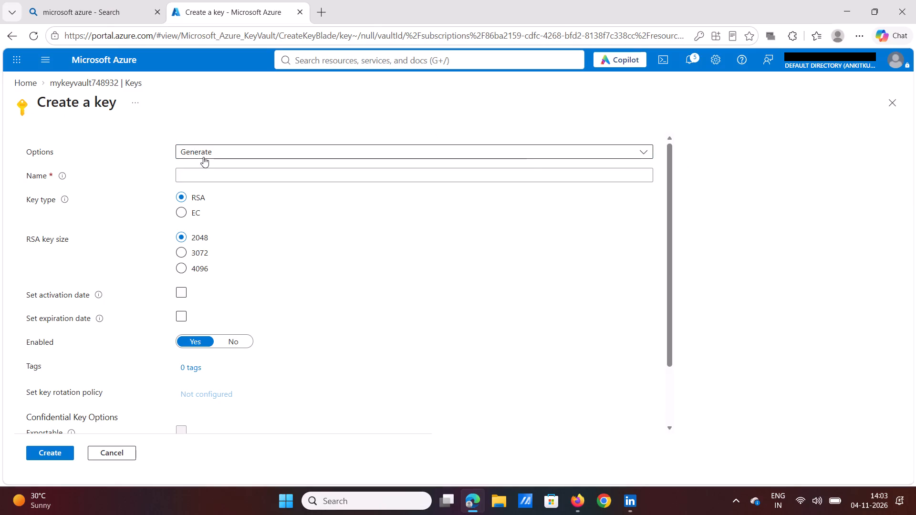
pyautogui.click(203, 157)
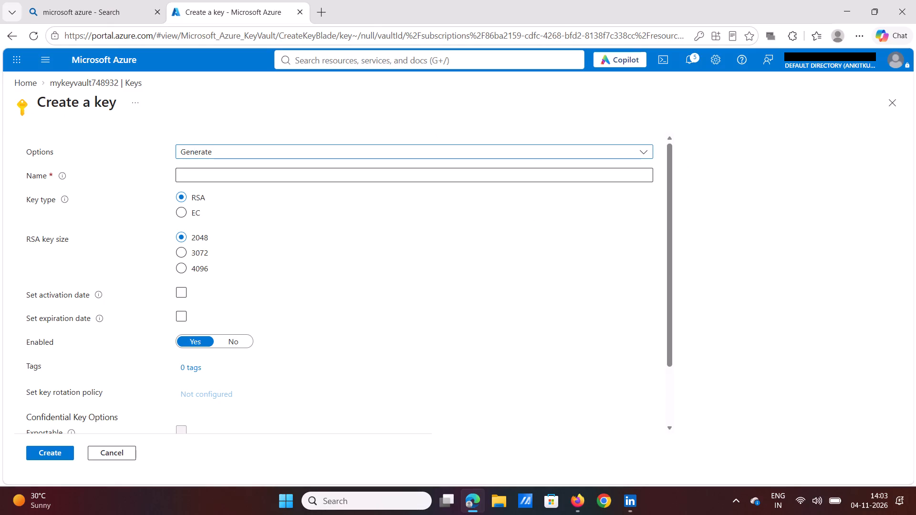
# Name the new key mycryptographickey.
pyautogui.click(206, 172)
pyautogui.write('mykey')
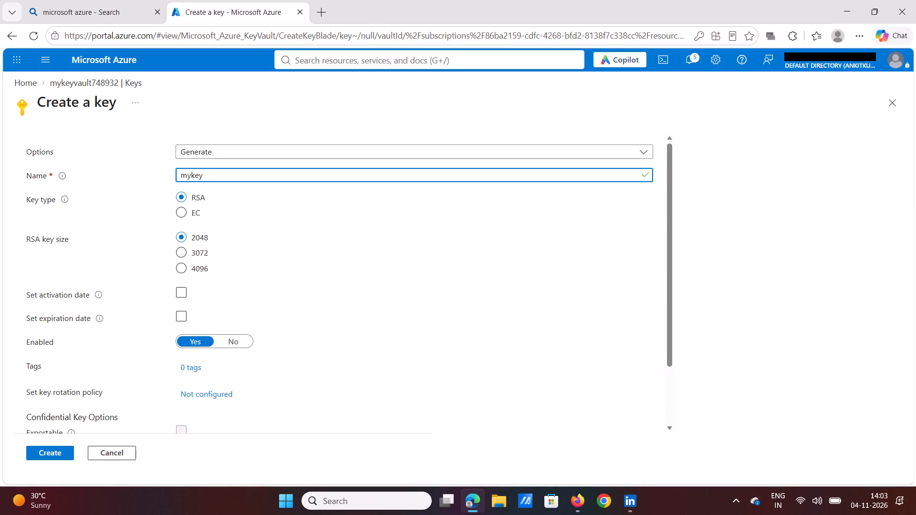
pyautogui.press('Left')
pyautogui.press('Left')
pyautogui.press('Left')
pyautogui.write('crypto')
pyautogui.write('graphic')
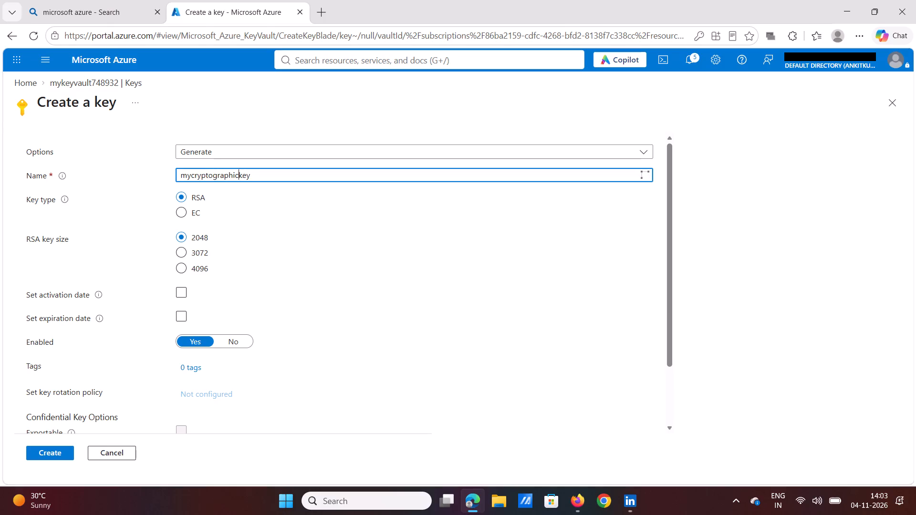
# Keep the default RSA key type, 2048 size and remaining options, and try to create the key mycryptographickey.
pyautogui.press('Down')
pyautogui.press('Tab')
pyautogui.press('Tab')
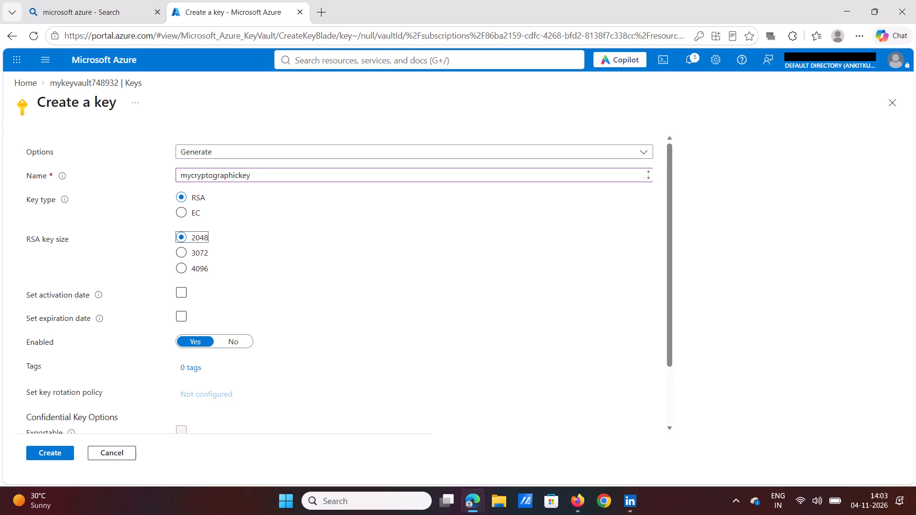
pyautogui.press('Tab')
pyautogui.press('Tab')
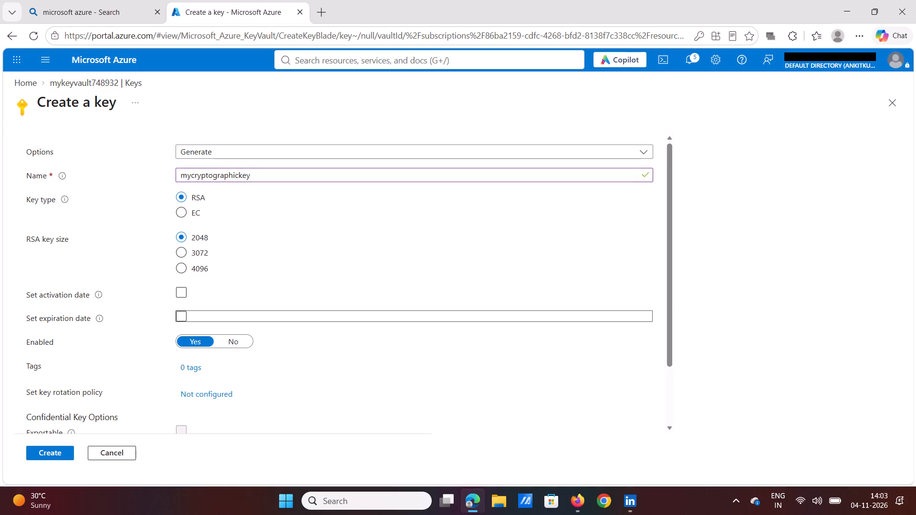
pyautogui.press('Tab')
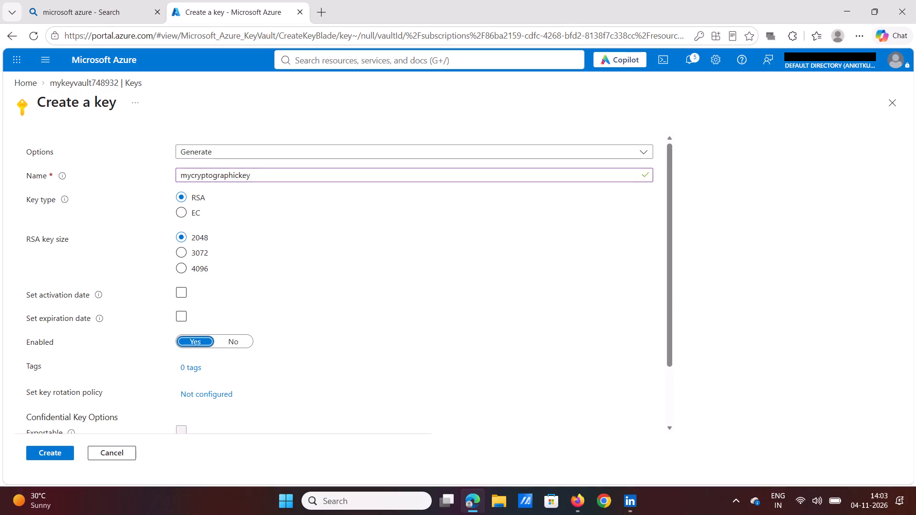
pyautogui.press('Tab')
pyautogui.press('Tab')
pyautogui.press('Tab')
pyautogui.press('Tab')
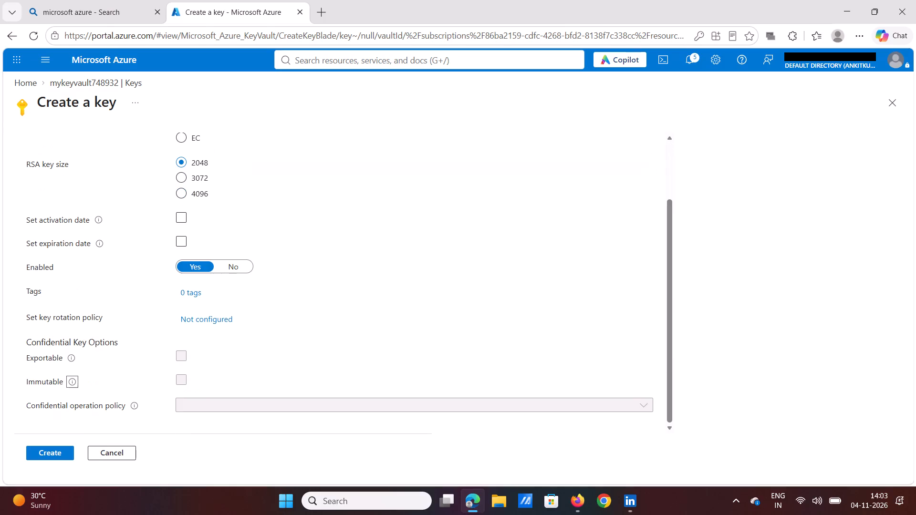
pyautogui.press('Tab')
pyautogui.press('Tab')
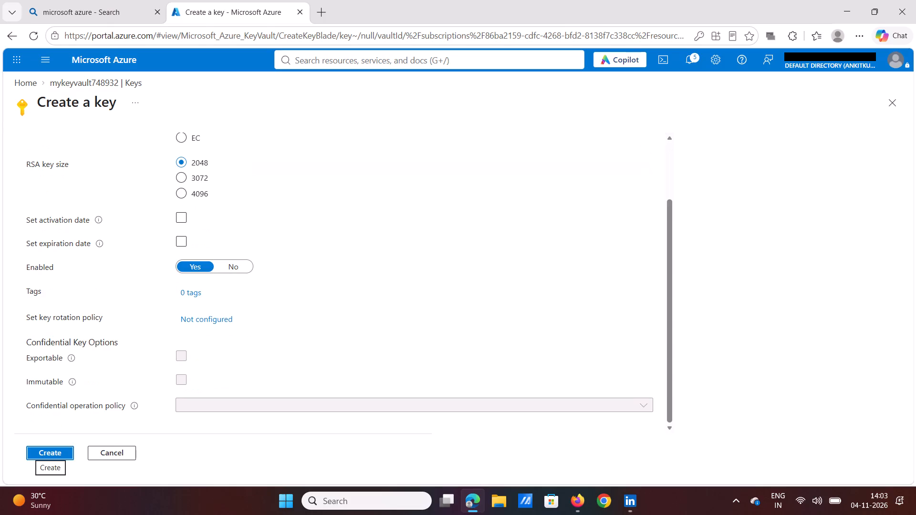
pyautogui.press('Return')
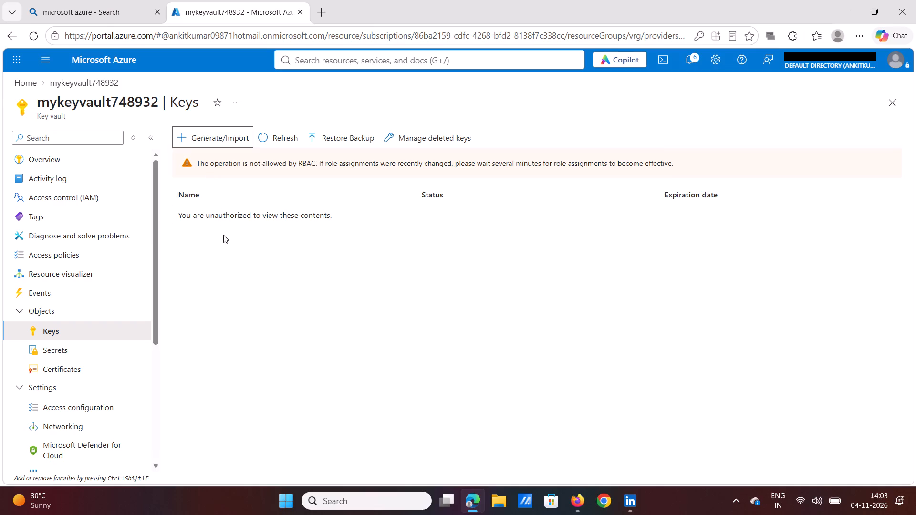
# Reload the list of keys in mykeyvault748932 to check for the new key.
pyautogui.click(54, 324)
pyautogui.click(256, 144)
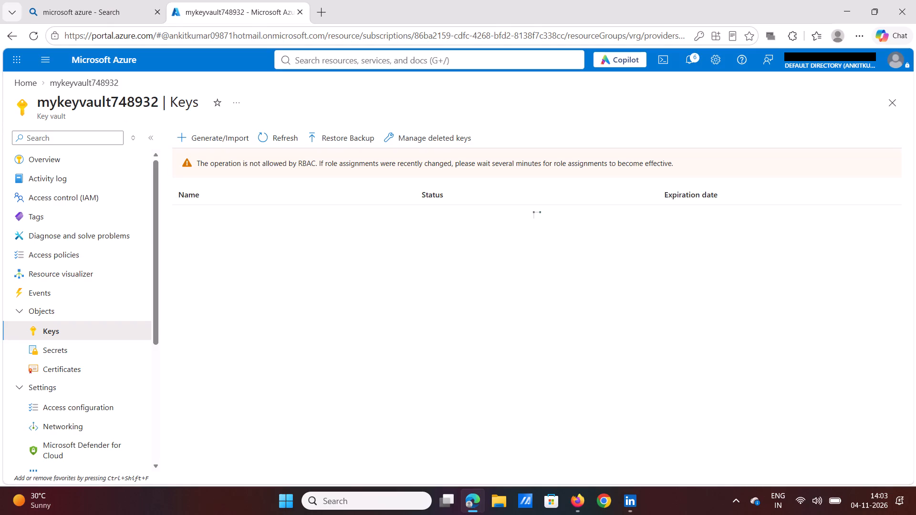
pyautogui.click(261, 137)
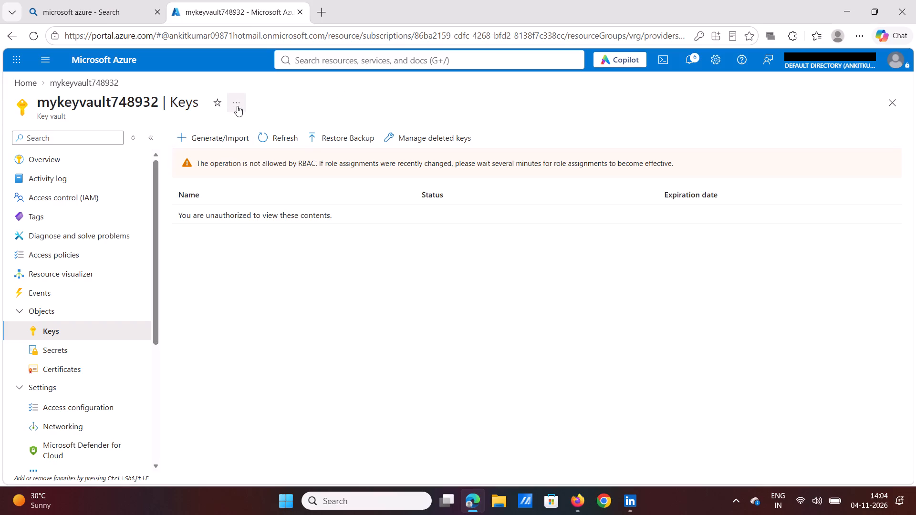
# Search for the Key vaults service, open mykeyvault748932 from its list and go to the vault's Keys.
pyautogui.click(330, 67)
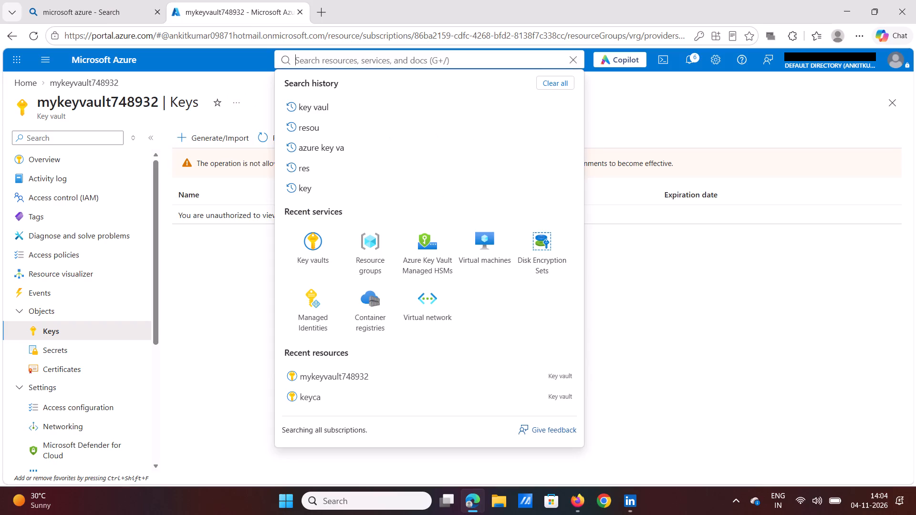
pyautogui.click(329, 103)
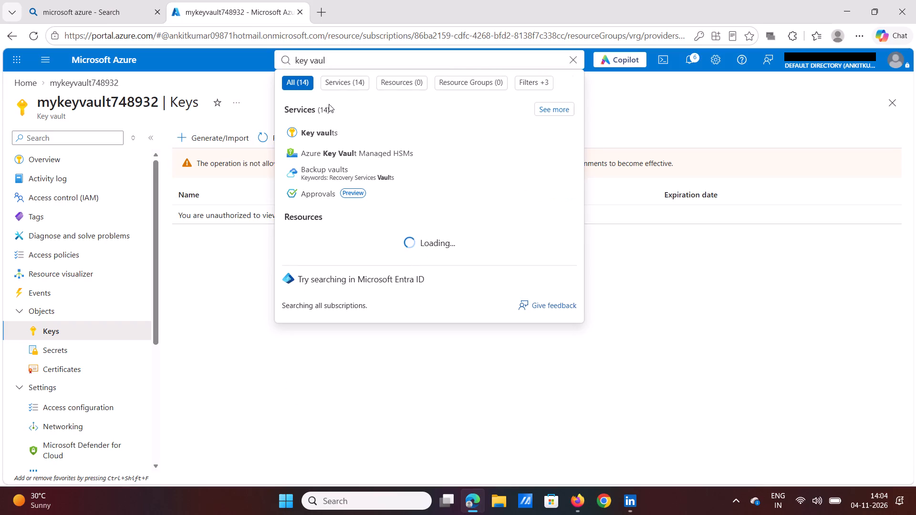
pyautogui.click(337, 133)
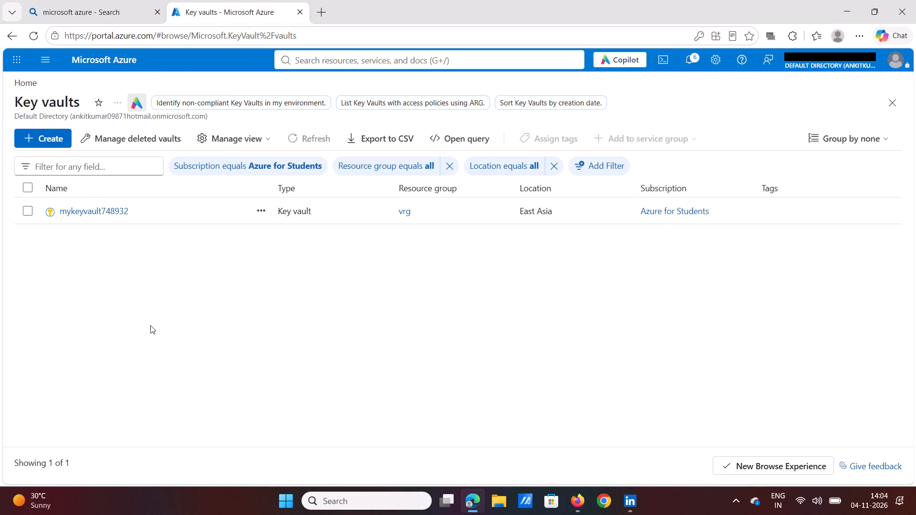
pyautogui.click(97, 214)
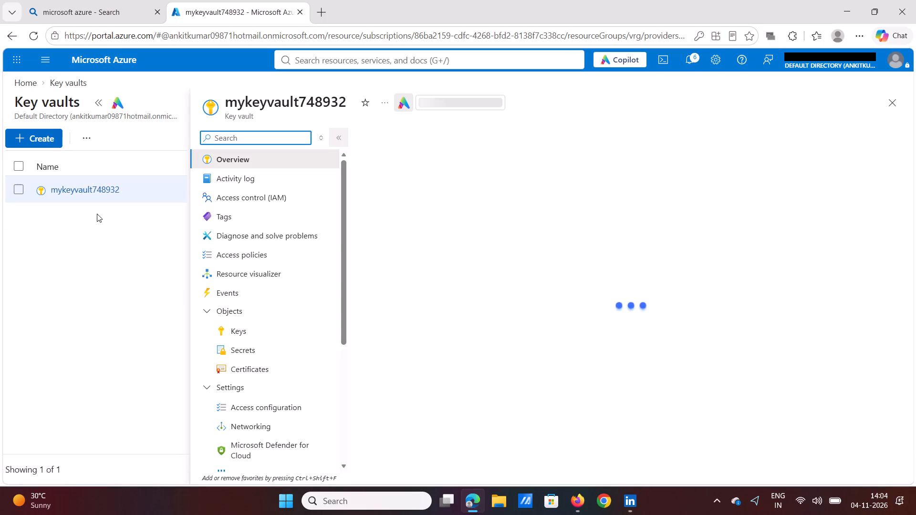
pyautogui.click(250, 334)
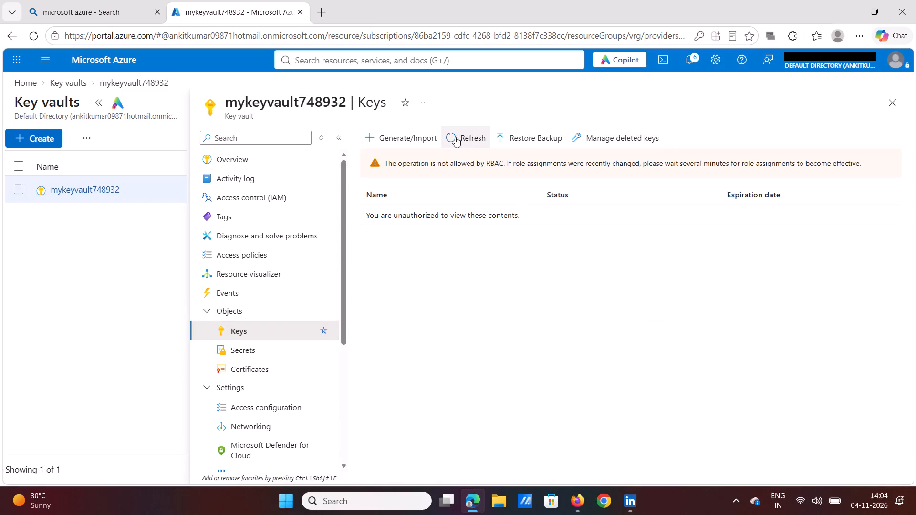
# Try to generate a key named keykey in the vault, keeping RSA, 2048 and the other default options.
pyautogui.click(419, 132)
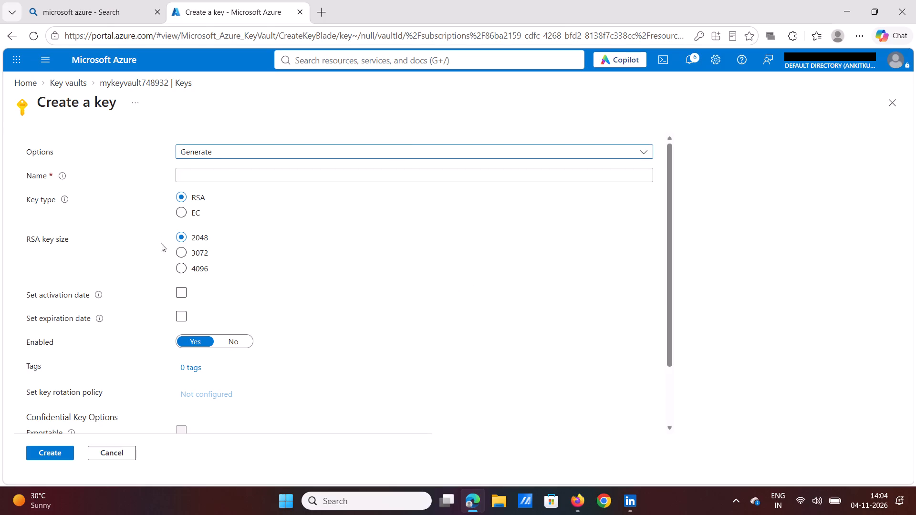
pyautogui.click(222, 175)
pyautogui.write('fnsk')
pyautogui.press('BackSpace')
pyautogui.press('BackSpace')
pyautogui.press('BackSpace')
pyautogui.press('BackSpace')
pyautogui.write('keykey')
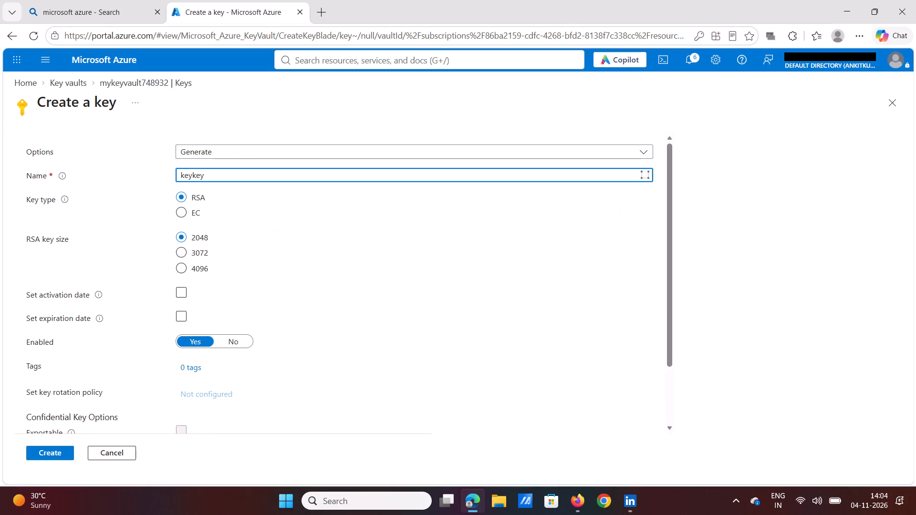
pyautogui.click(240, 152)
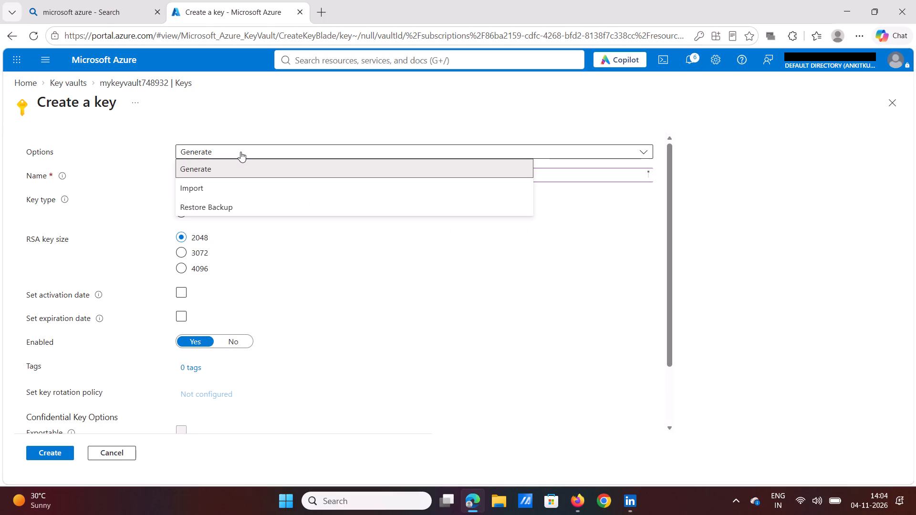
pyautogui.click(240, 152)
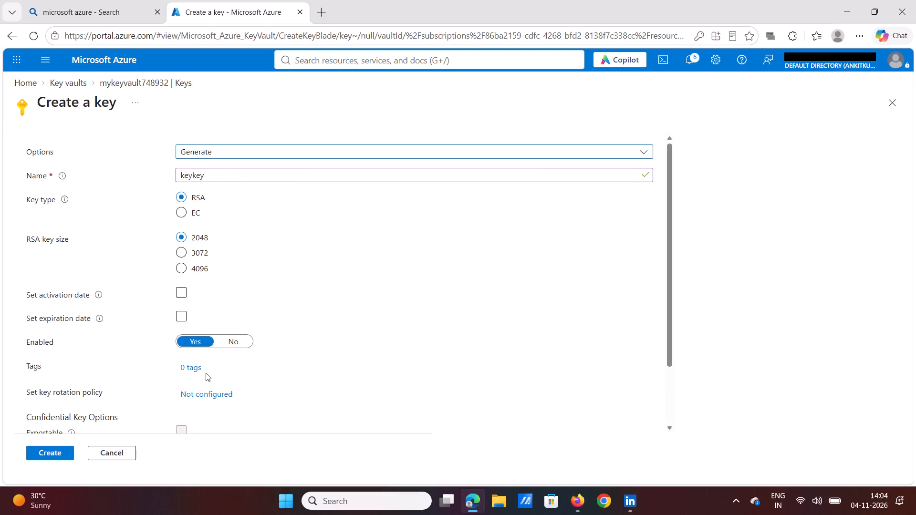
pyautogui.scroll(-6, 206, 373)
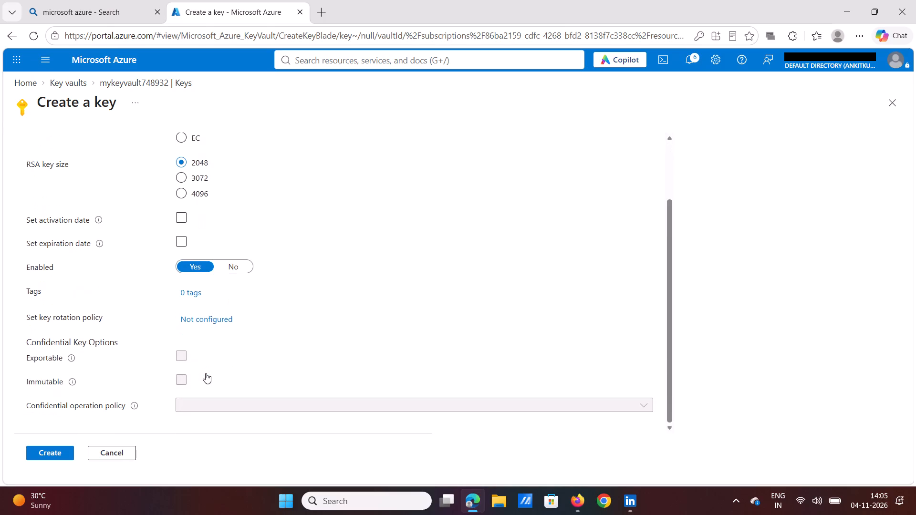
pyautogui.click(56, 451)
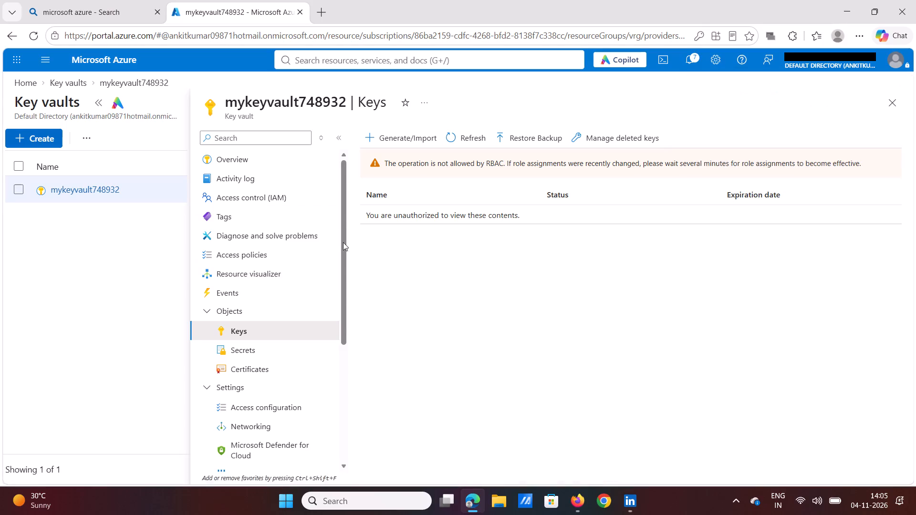
# Start another key, look up "rsa and ec key diff in azure" in a new browser tab, and abandon the key.
pyautogui.click(420, 128)
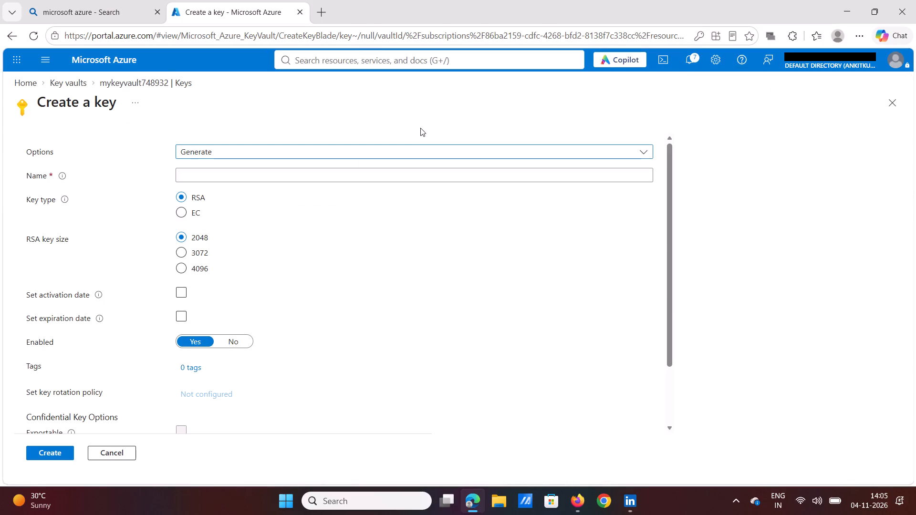
pyautogui.click(324, 11)
pyautogui.write('rsa and ec')
pyautogui.press('space')
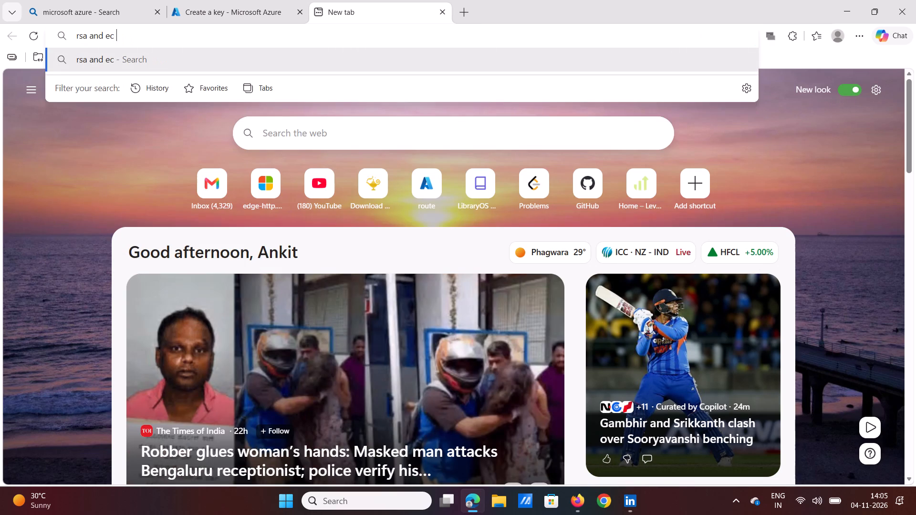
pyautogui.write('key')
pyautogui.press('space')
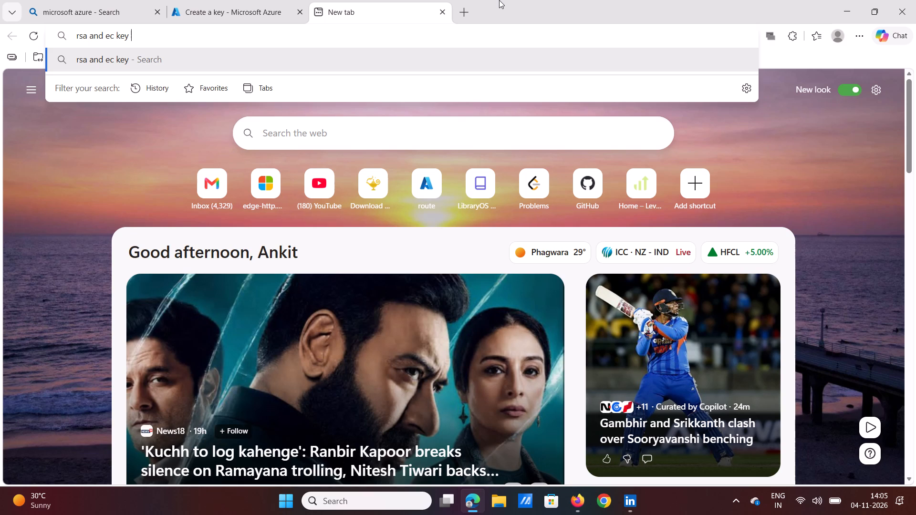
pyautogui.write('diff in azure')
pyautogui.press('space')
pyautogui.press('Return')
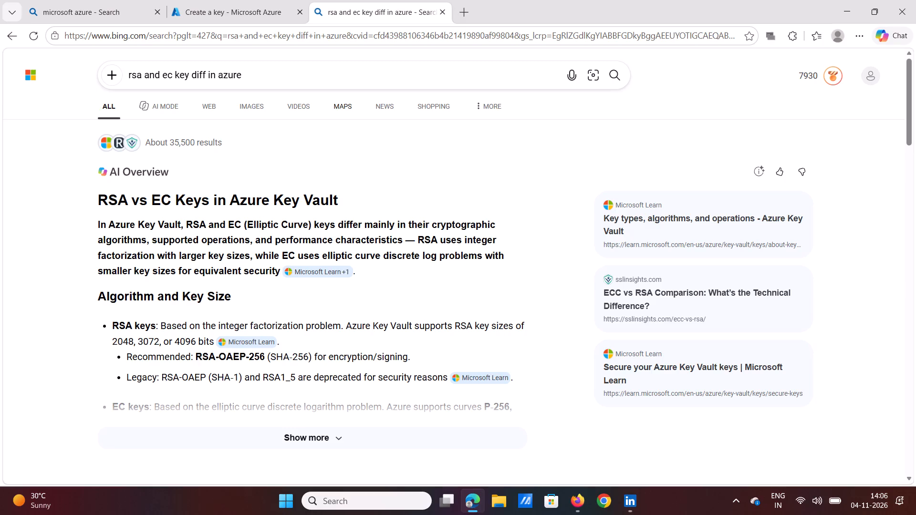
pyautogui.click(440, 12)
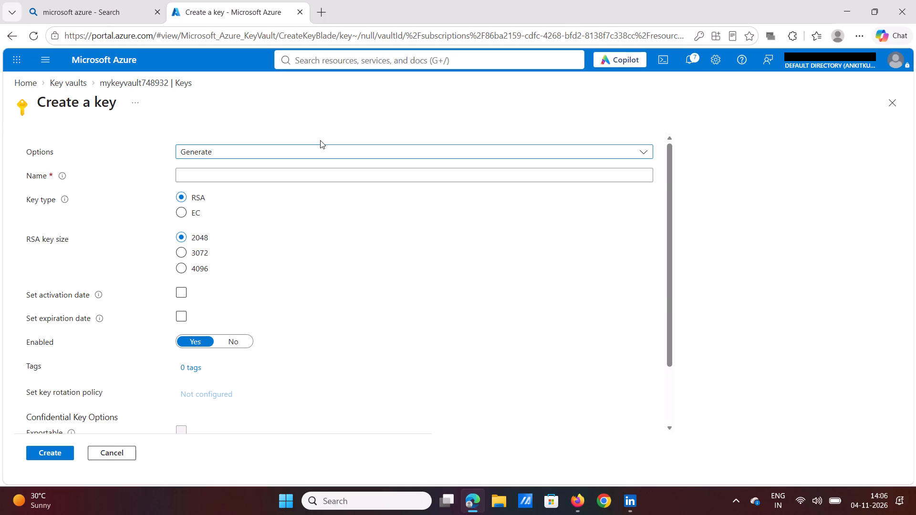
pyautogui.click(113, 456)
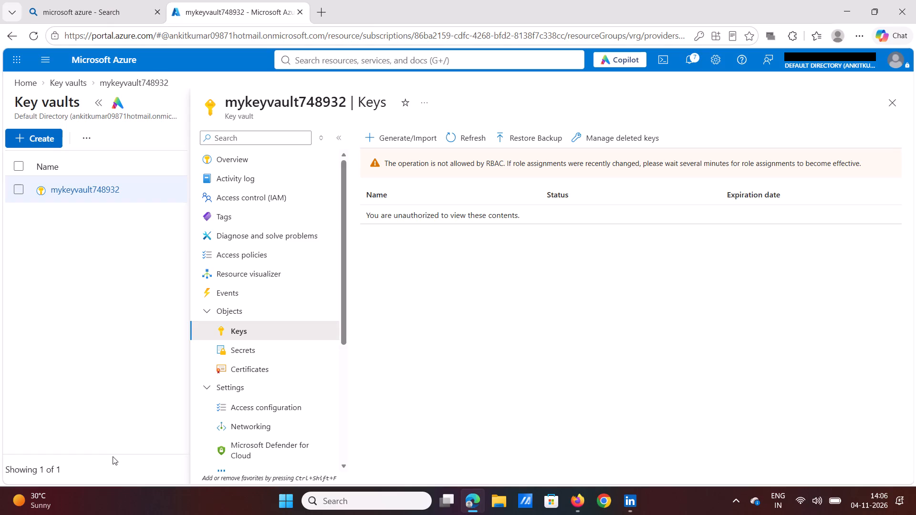
# Search the Azure portal for "rbac" and for "i am", and close the search without opening anything.
pyautogui.click(398, 63)
pyautogui.write('rbac')
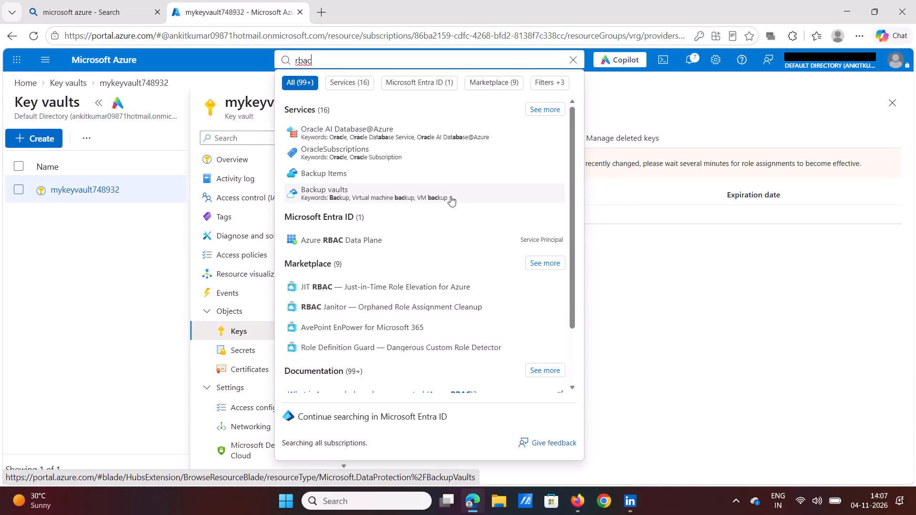
pyautogui.press('Tab')
pyautogui.press('Tab')
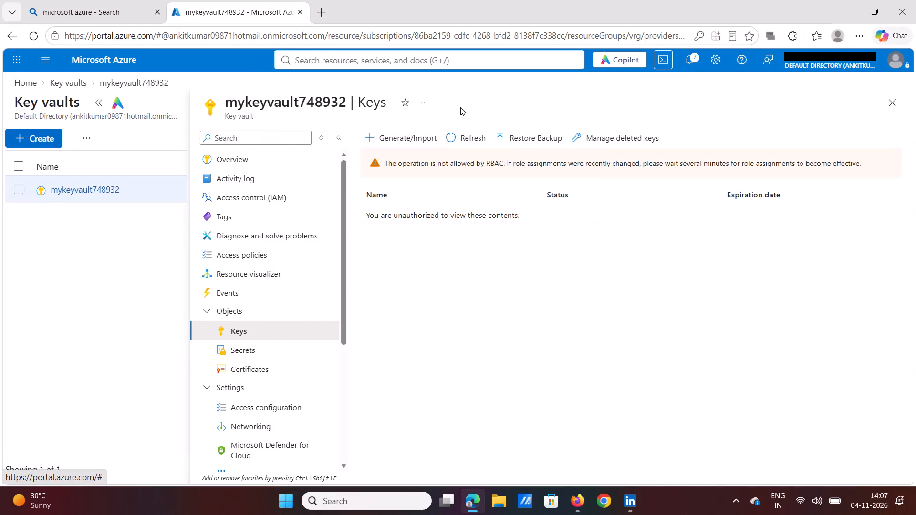
pyautogui.click(377, 61)
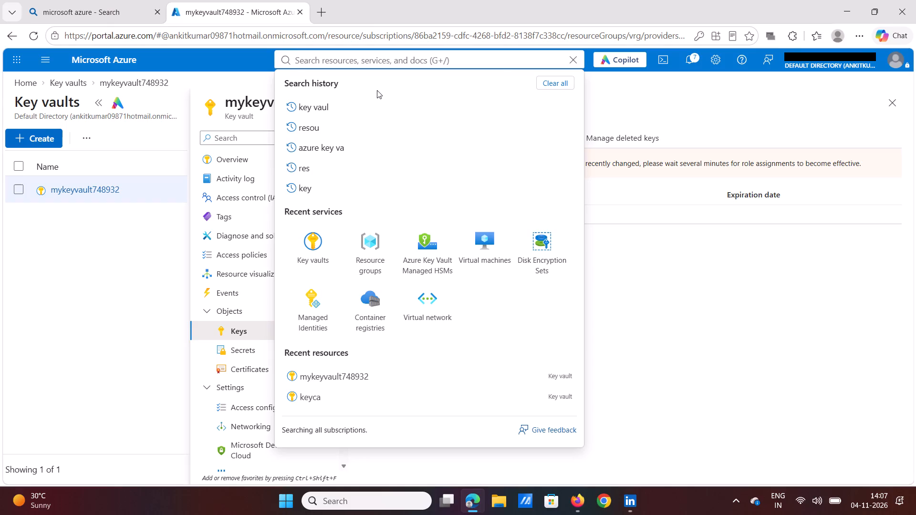
pyautogui.write('i am')
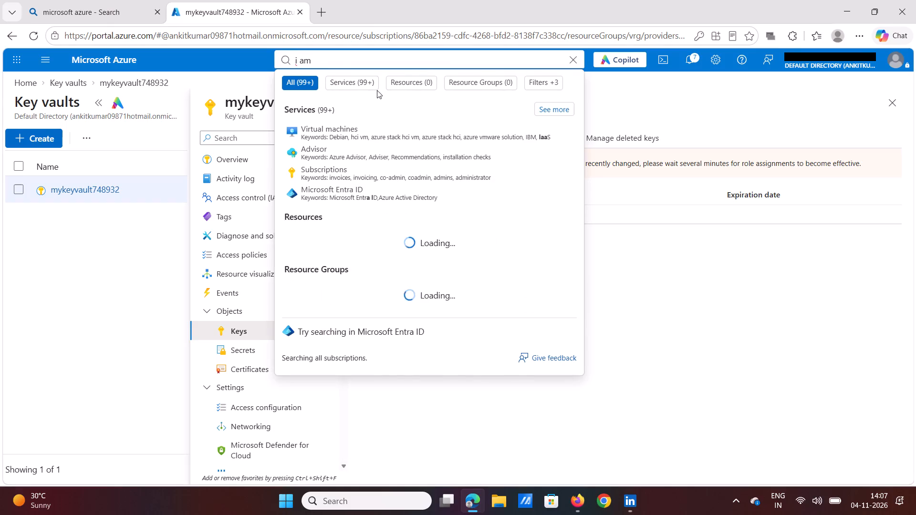
pyautogui.press('BackSpace')
pyautogui.press('BackSpace')
pyautogui.press('BackSpace')
pyautogui.press('BackSpace')
pyautogui.press('BackSpace')
pyautogui.press('BackSpace')
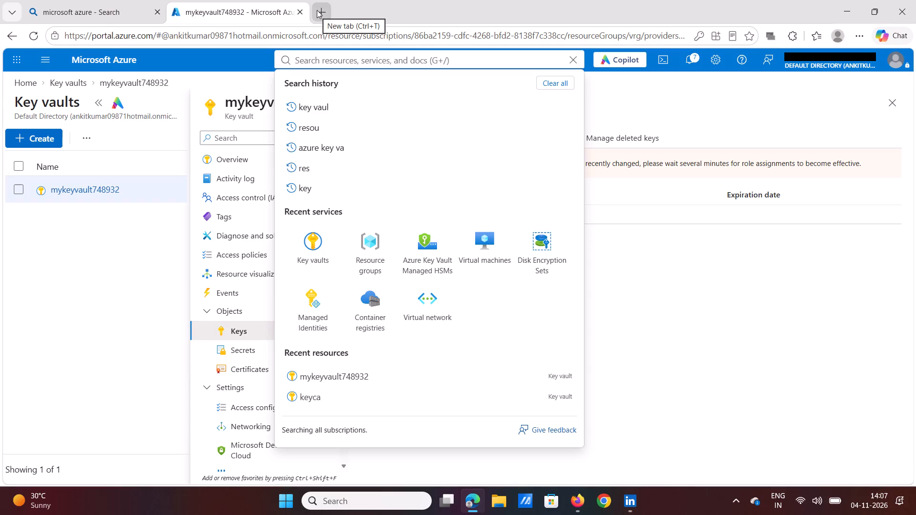
pyautogui.click(656, 280)
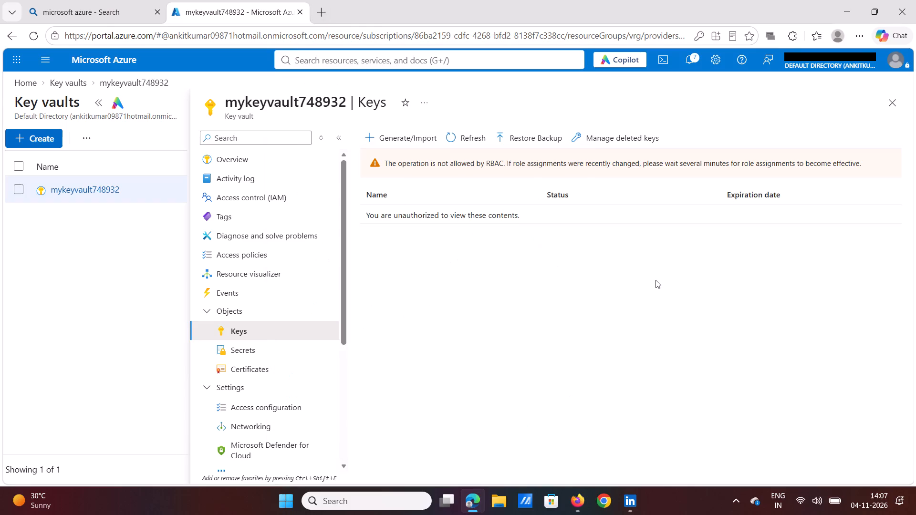
# Capture a screenshot region of the vault's Keys page that includes the RBAC warning and the unauthorized message.
pyautogui.press('Print')
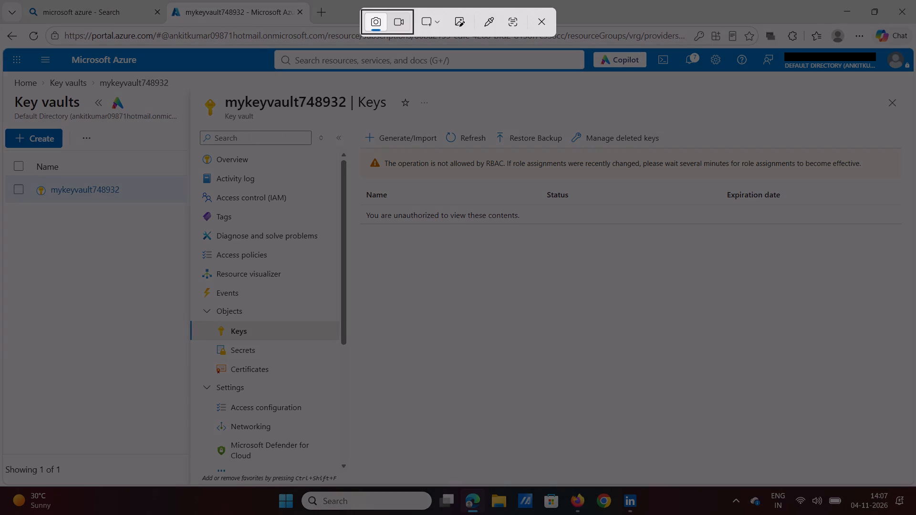
pyautogui.moveTo(0, 0); pyautogui.dragTo(640, 234)
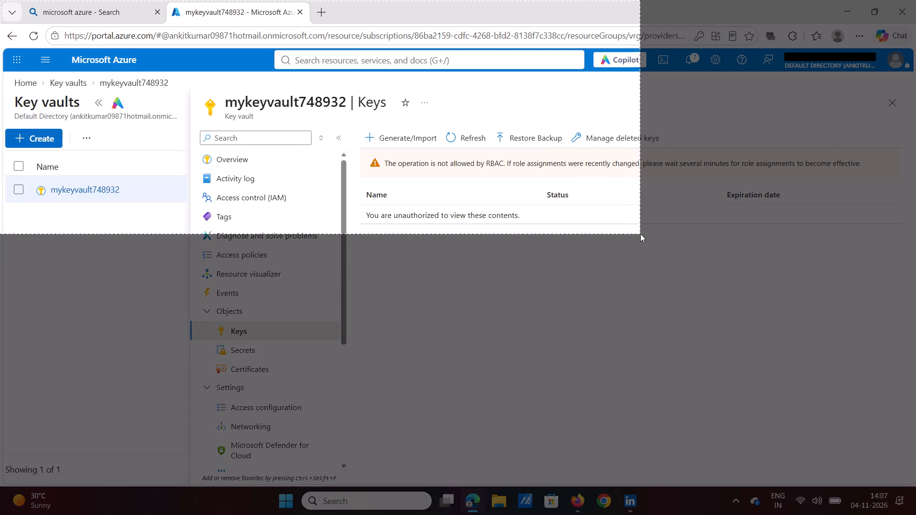
# Extend the screenshot region to the whole screen and capture the vault's Keys page with its RBAC warning.
pyautogui.moveTo(640, 234); pyautogui.dragTo(915, 514)
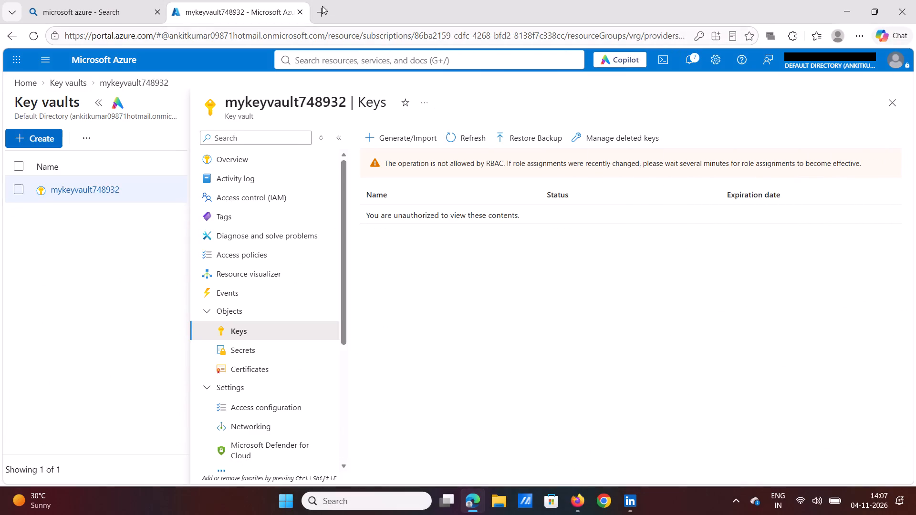
# Open ChatGPT in a new browser tab.
pyautogui.click(323, 9)
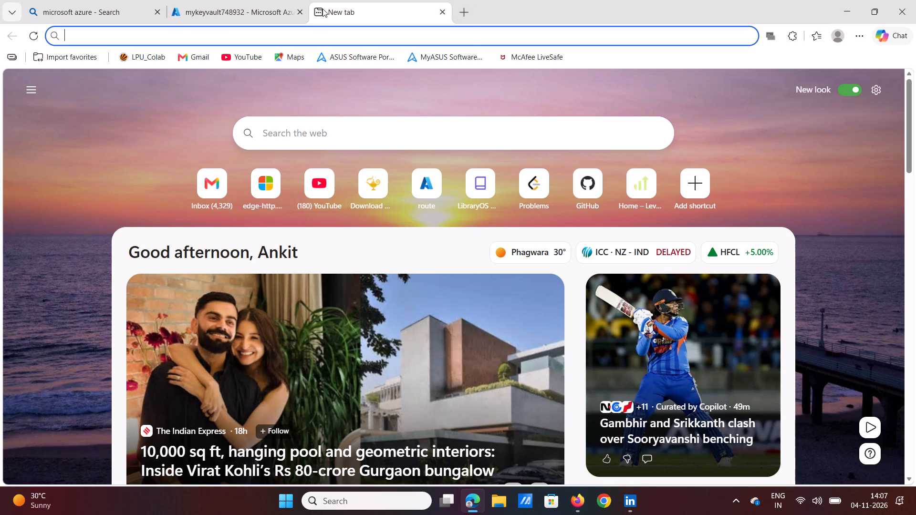
pyautogui.write('ch')
pyautogui.press('Return')
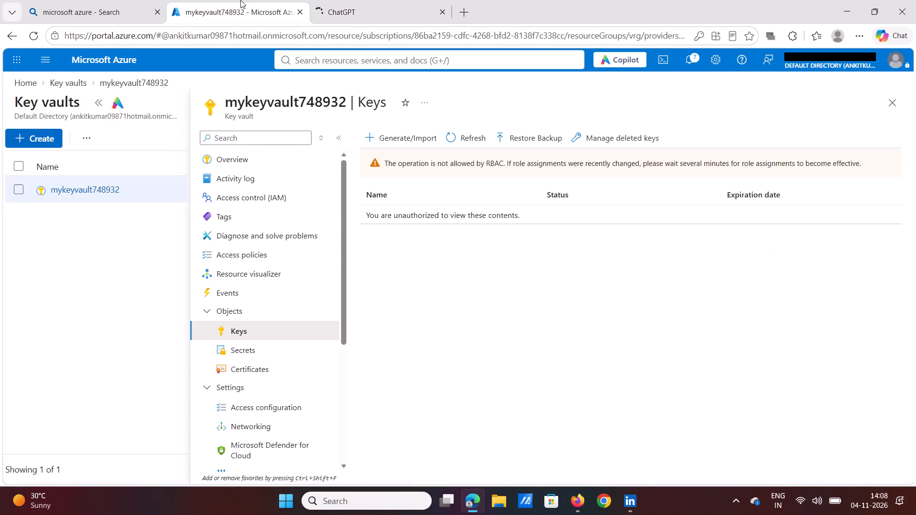
pyautogui.click(349, 55)
pyautogui.write('i am')
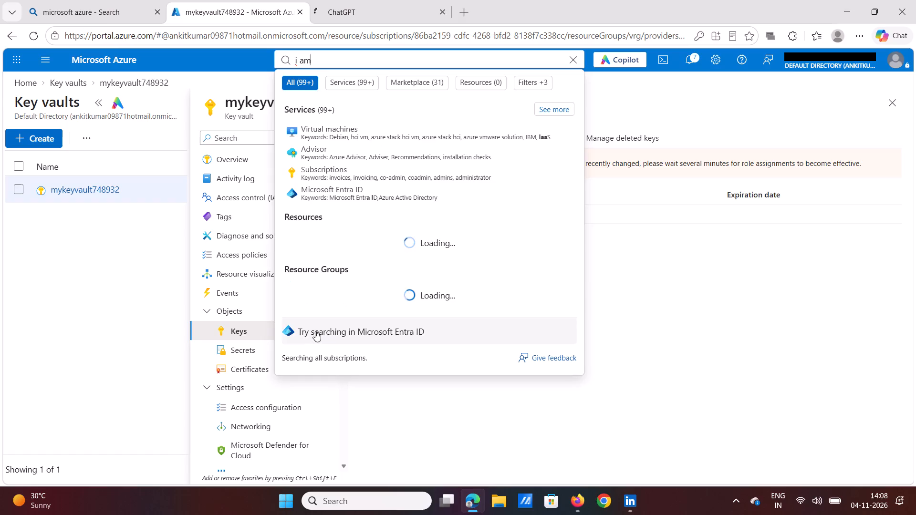
pyautogui.click(362, 191)
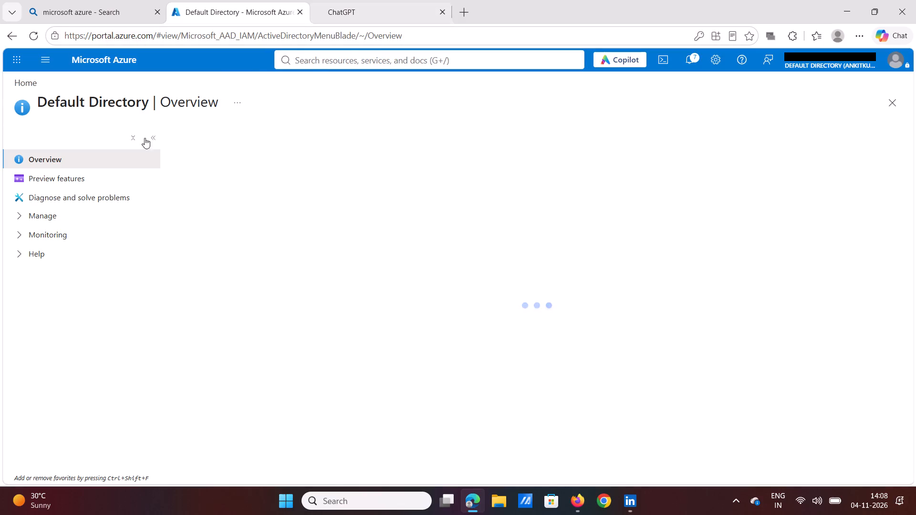
# Examine the Default Directory overview, including its options for adding users, its feature highlights and quick actions.
pyautogui.click(370, 59)
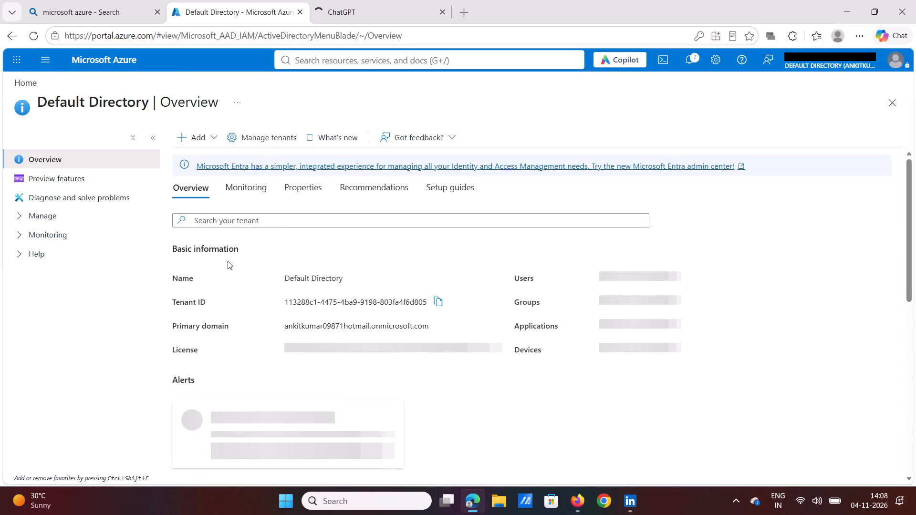
pyautogui.click(206, 136)
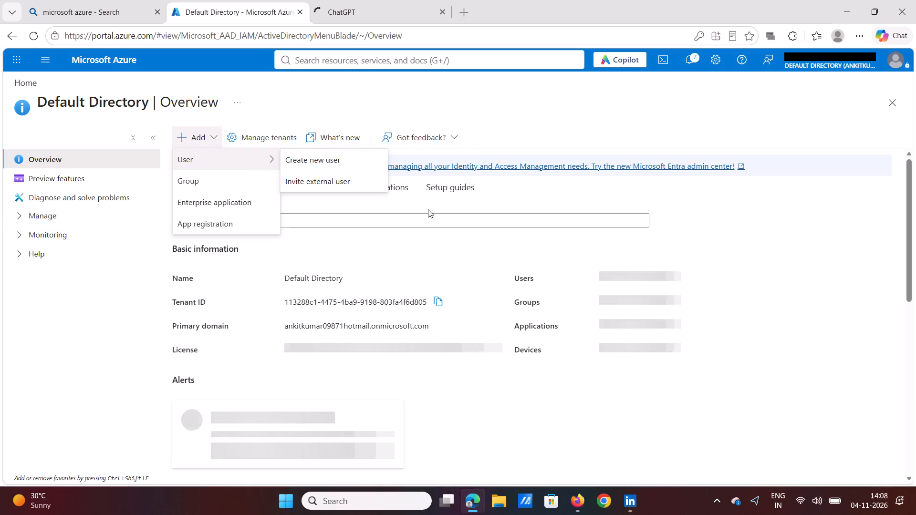
pyautogui.click(435, 227)
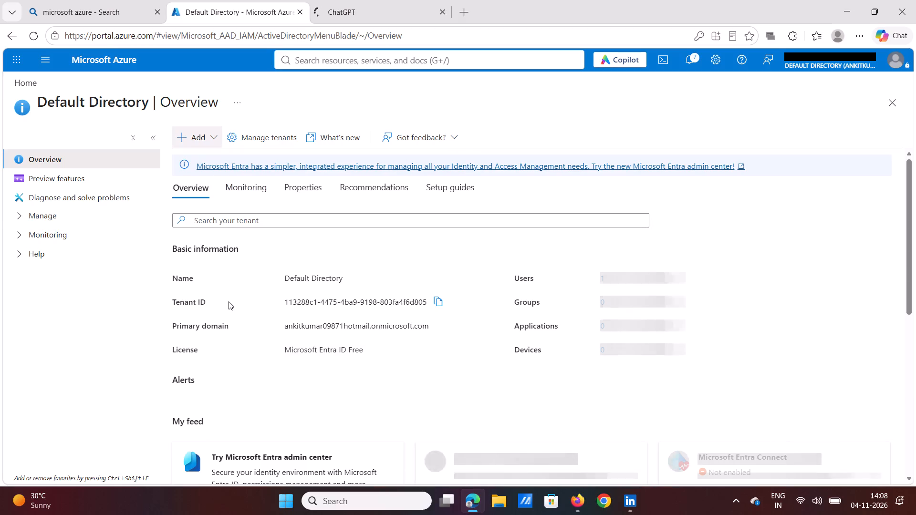
pyautogui.scroll(-4, 229, 301)
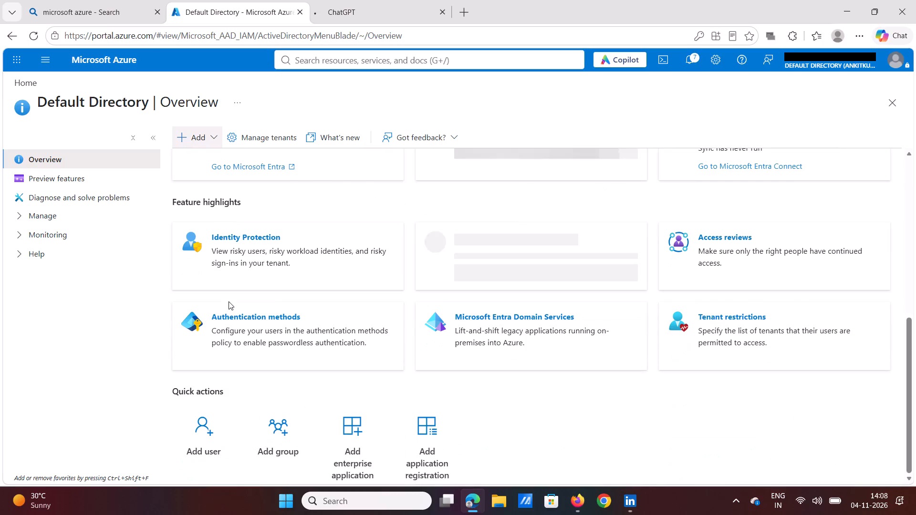
pyautogui.scroll(-1, 229, 301)
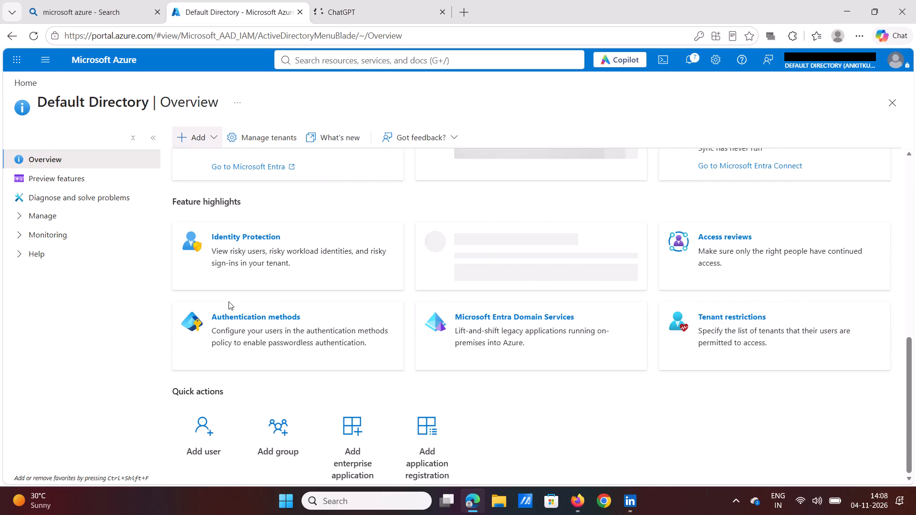
pyautogui.scroll(-1, 229, 301)
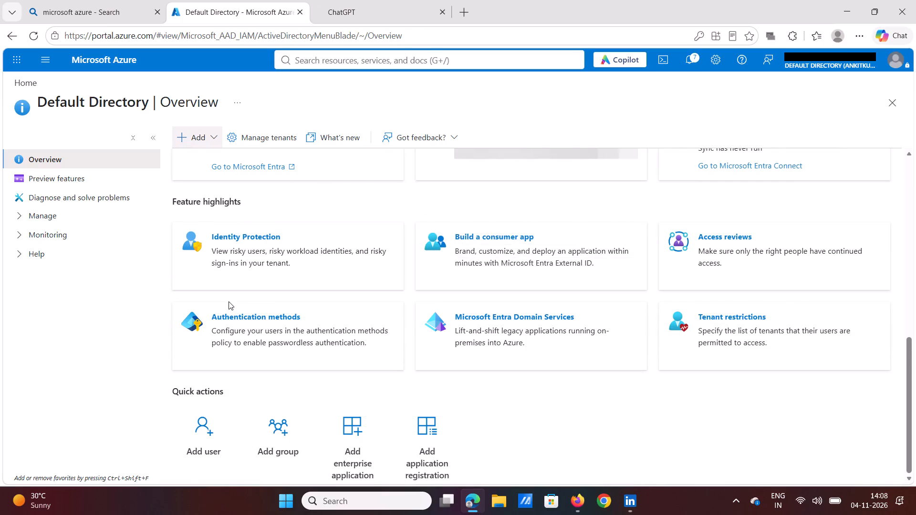
pyautogui.scroll(3, 229, 301)
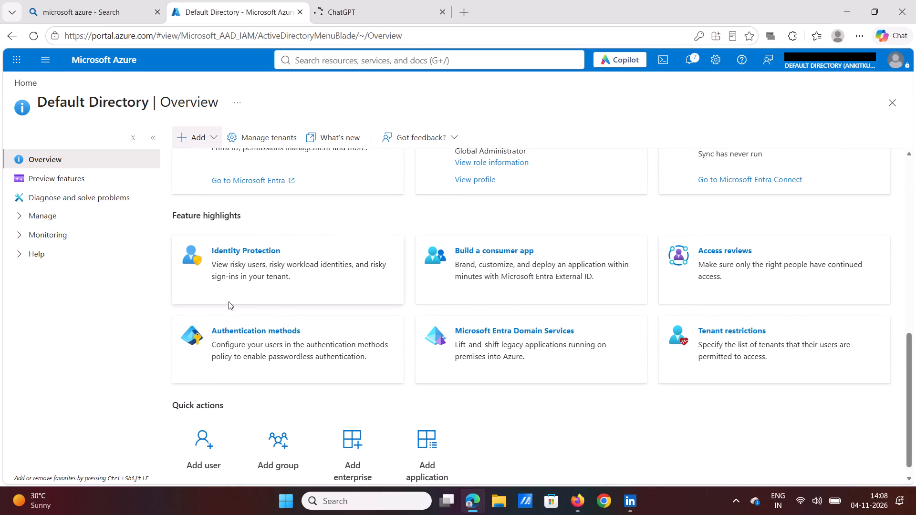
pyautogui.scroll(5, 229, 301)
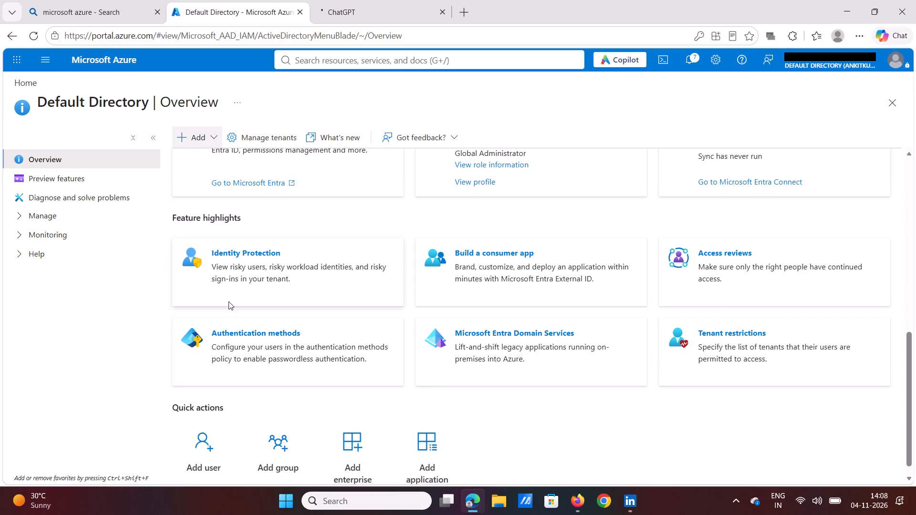
pyautogui.scroll(3, 229, 301)
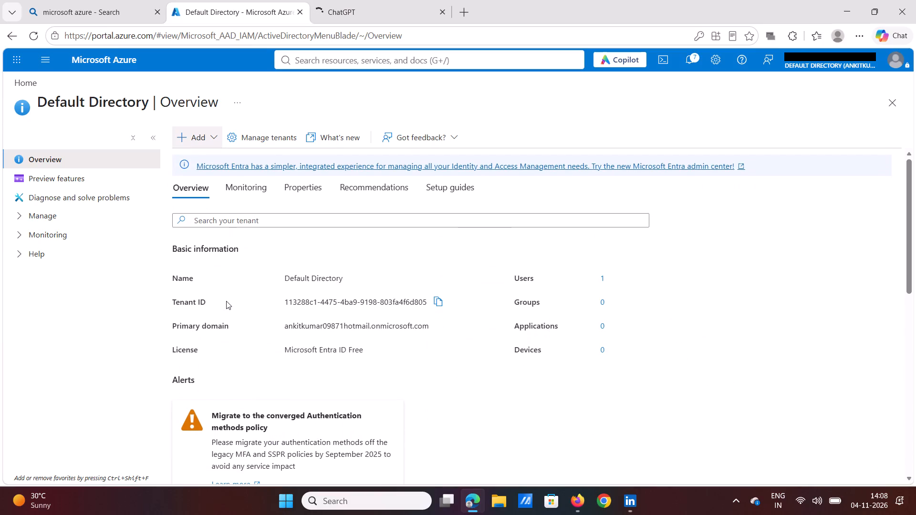
# Open the Default Directory's roles and administrators list from its management sections.
pyautogui.click(67, 197)
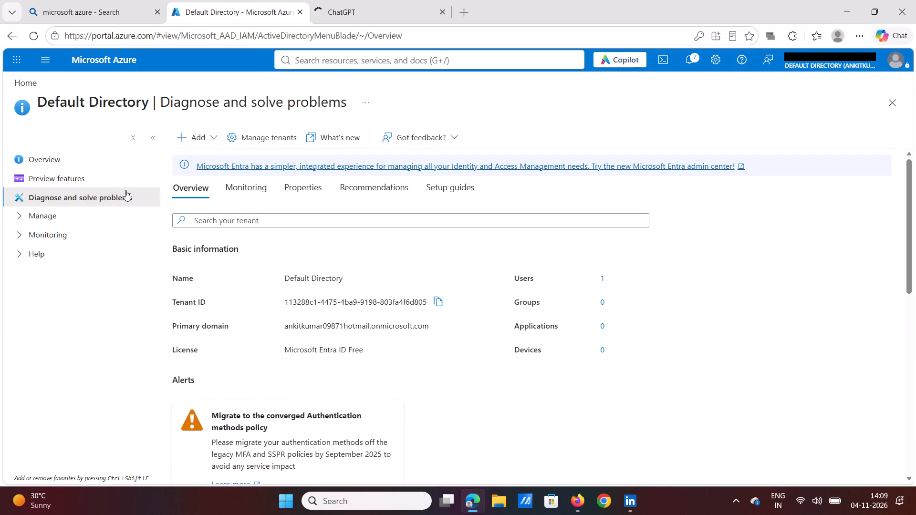
pyautogui.click(61, 214)
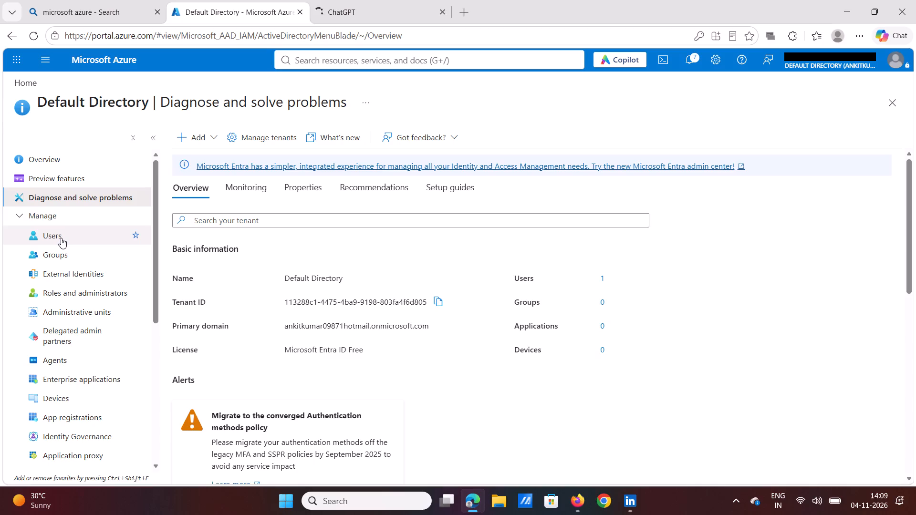
pyautogui.click(61, 238)
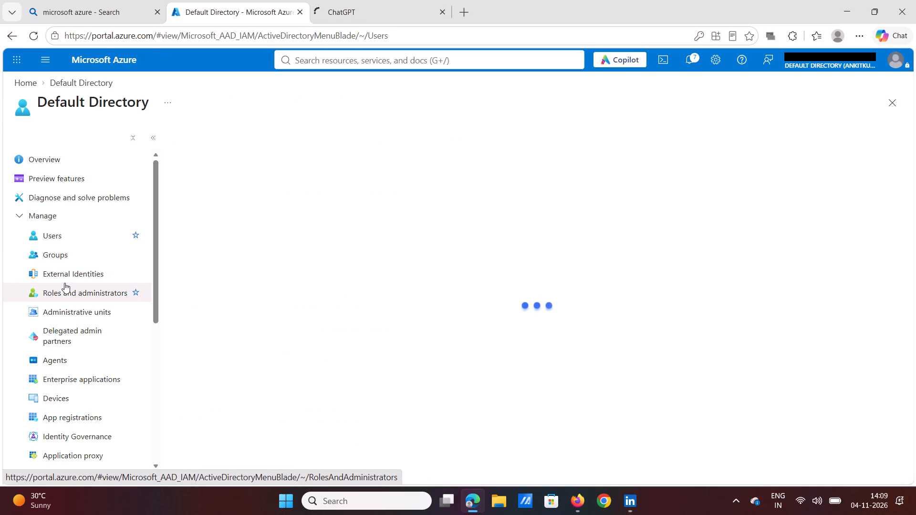
pyautogui.click(64, 284)
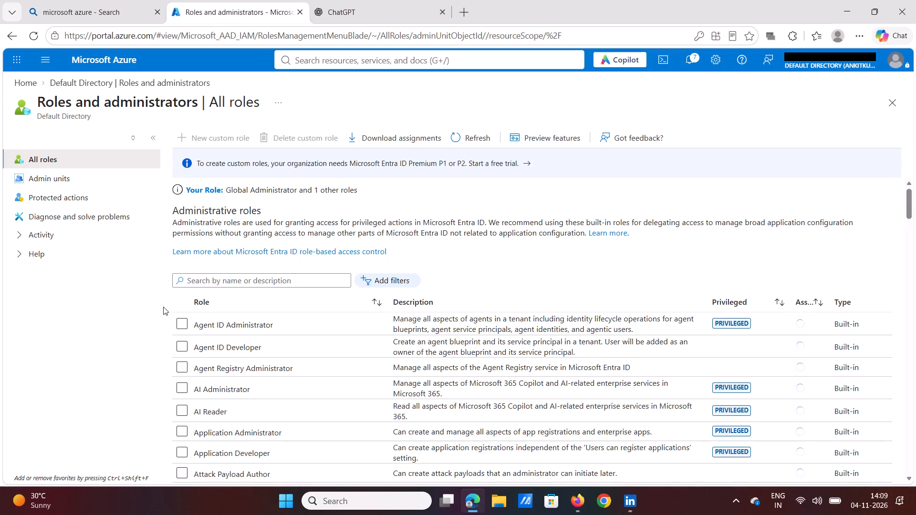
# Search the administrative roles for "key", "azure" and "key vault asmin", clearing each search.
pyautogui.click(253, 278)
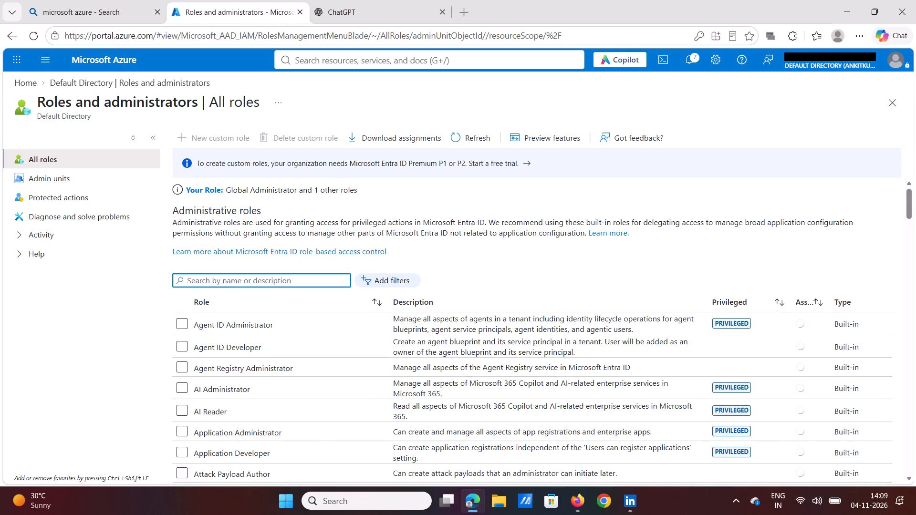
pyautogui.write('key')
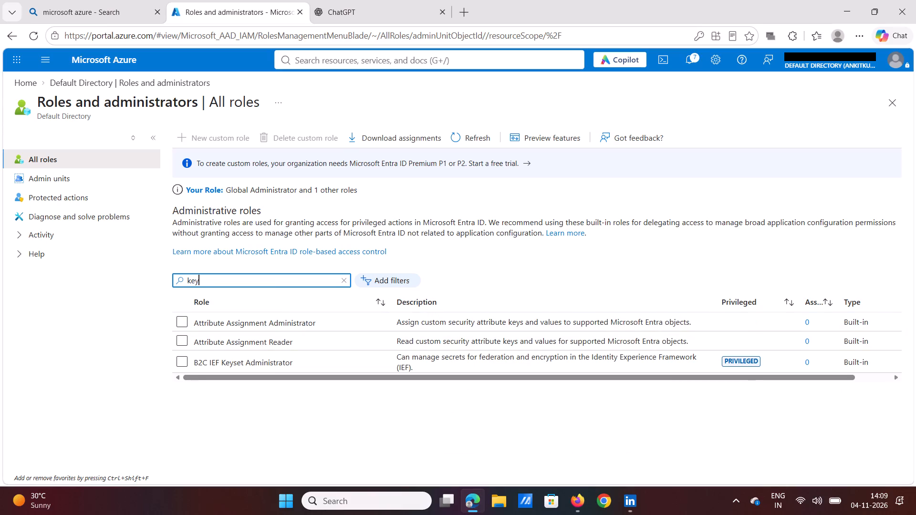
pyautogui.press('BackSpace')
pyautogui.press('BackSpace')
pyautogui.press('BackSpace')
pyautogui.write('azure')
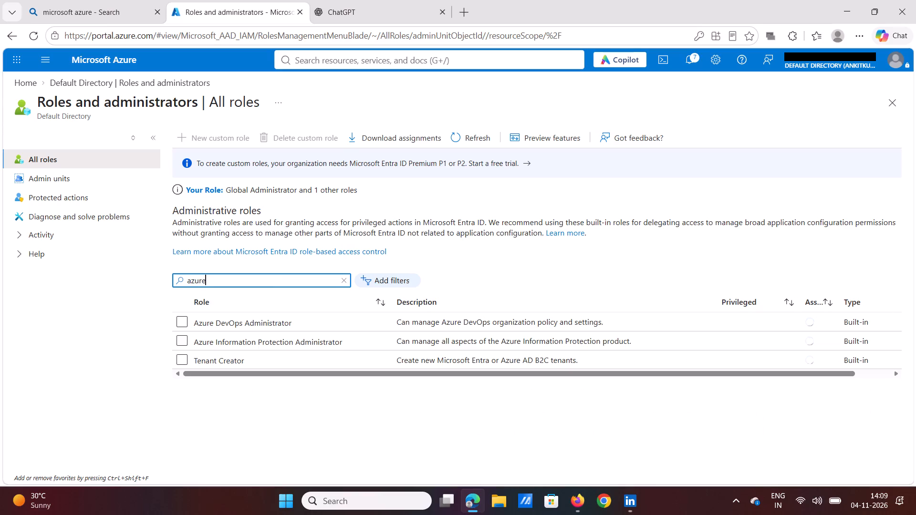
pyautogui.press('BackSpace')
pyautogui.press('BackSpace')
pyautogui.press('BackSpace')
pyautogui.press('BackSpace')
pyautogui.press('BackSpace')
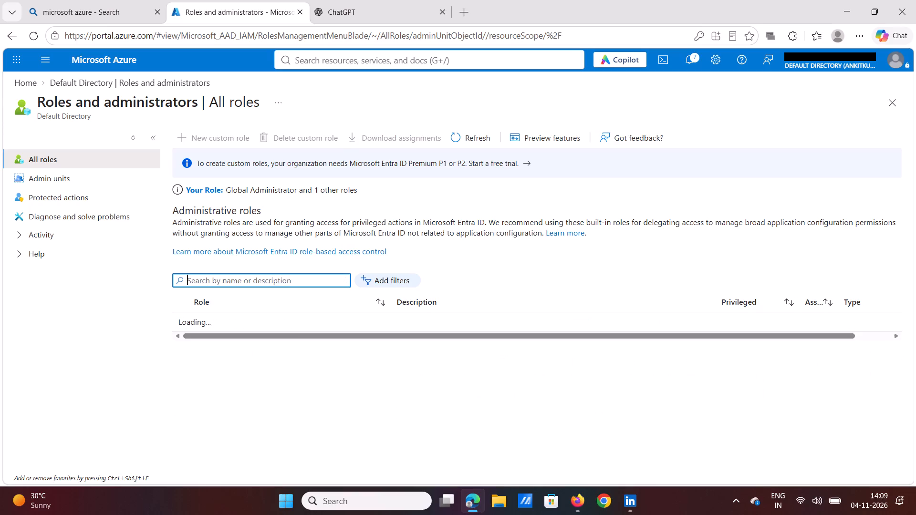
pyautogui.write('key vault')
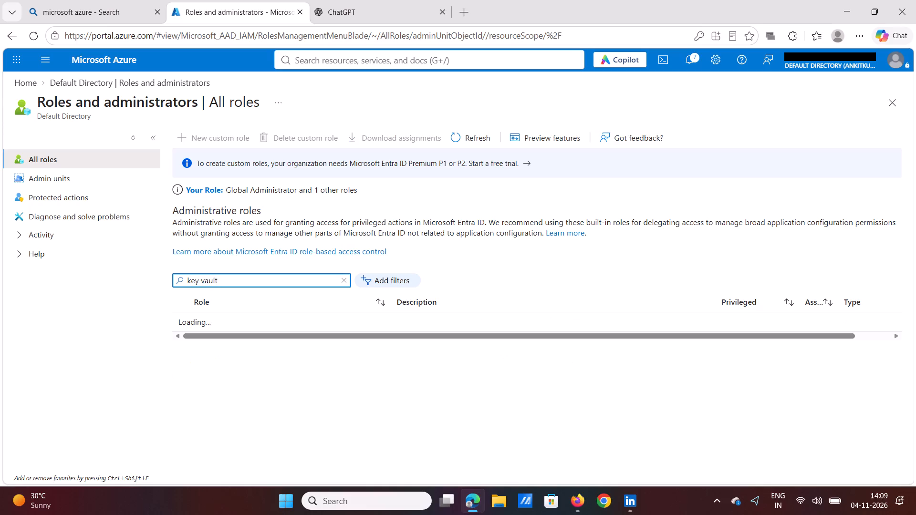
pyautogui.press('space')
pyautogui.write('asmin')
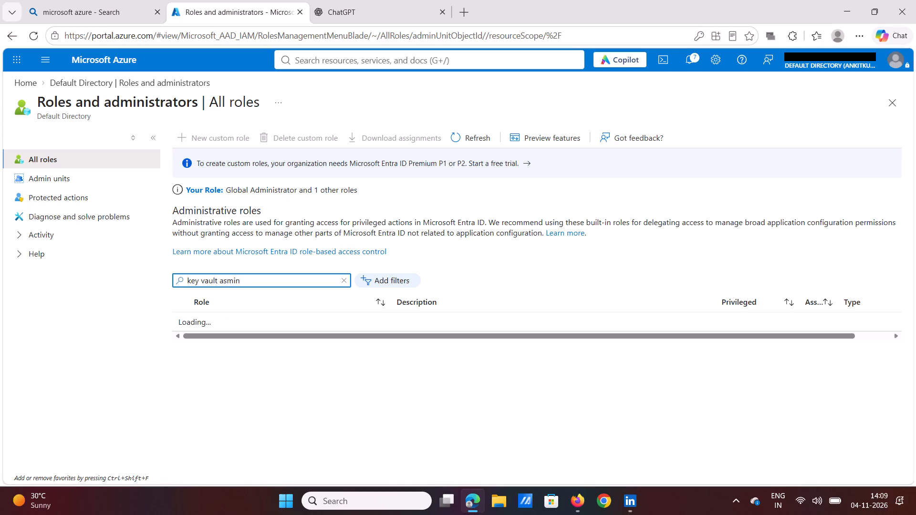
pyautogui.press('BackSpace')
pyautogui.press('BackSpace')
pyautogui.press('BackSpace')
pyautogui.press('BackSpace')
pyautogui.press('BackSpace')
pyautogui.press('BackSpace')
pyautogui.press('BackSpace')
pyautogui.press('BackSpace')
pyautogui.press('BackSpace')
pyautogui.press('BackSpace')
pyautogui.press('BackSpace')
pyautogui.press('BackSpace')
pyautogui.press('BackSpace')
pyautogui.press('BackSpace')
pyautogui.press('BackSpace')
pyautogui.press('BackSpace')
pyautogui.press('BackSpace')
pyautogui.press('BackSpace')
pyautogui.press('BackSpace')
pyautogui.press('BackSpace')
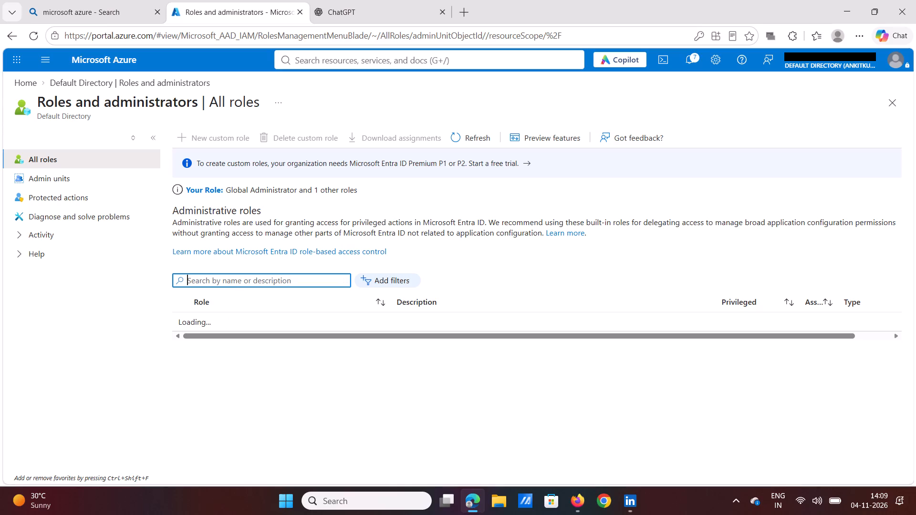
# Filter the roles by "key", select Attribute Assignment Administrator and try to start a new custom role.
pyautogui.write('key')
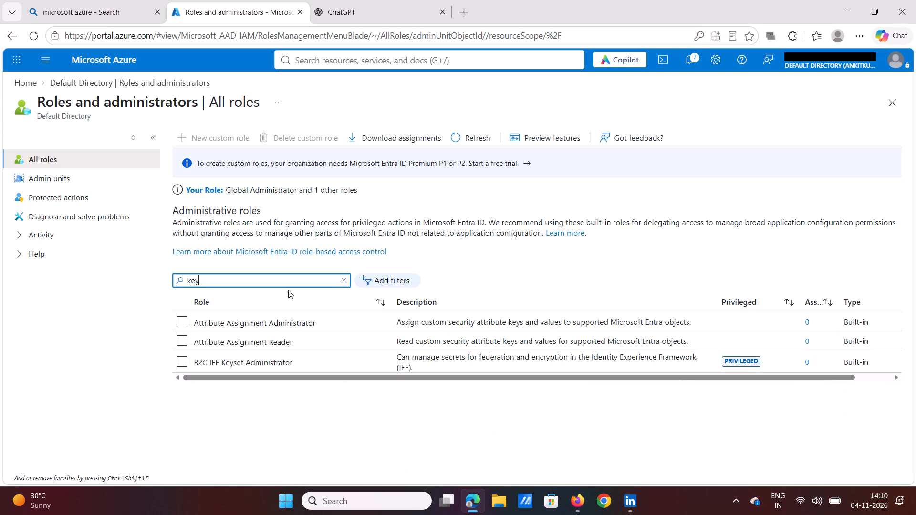
pyautogui.click(186, 321)
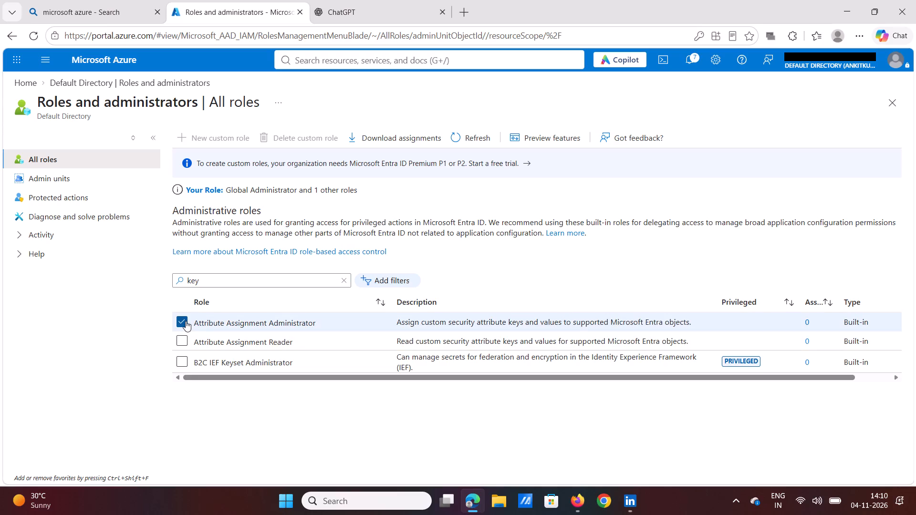
pyautogui.scroll(-1, 318, 344)
pyautogui.click(705, 316)
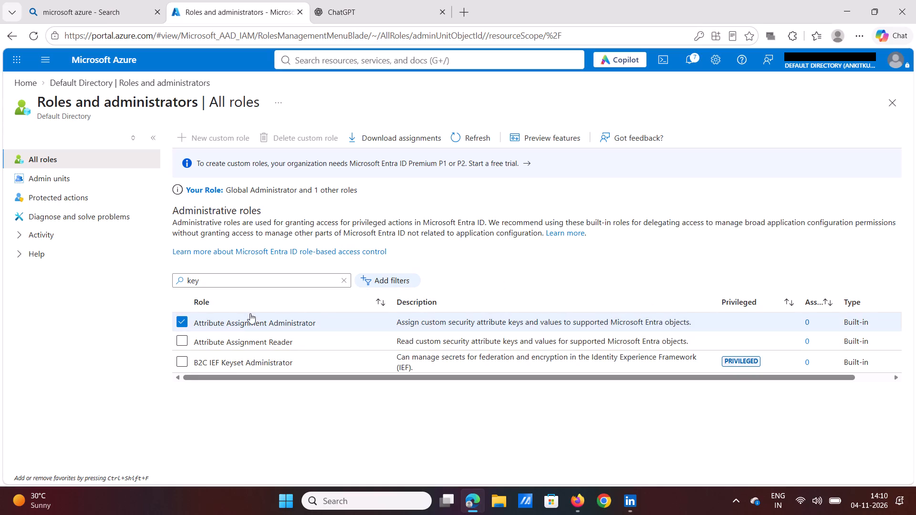
pyautogui.click(208, 143)
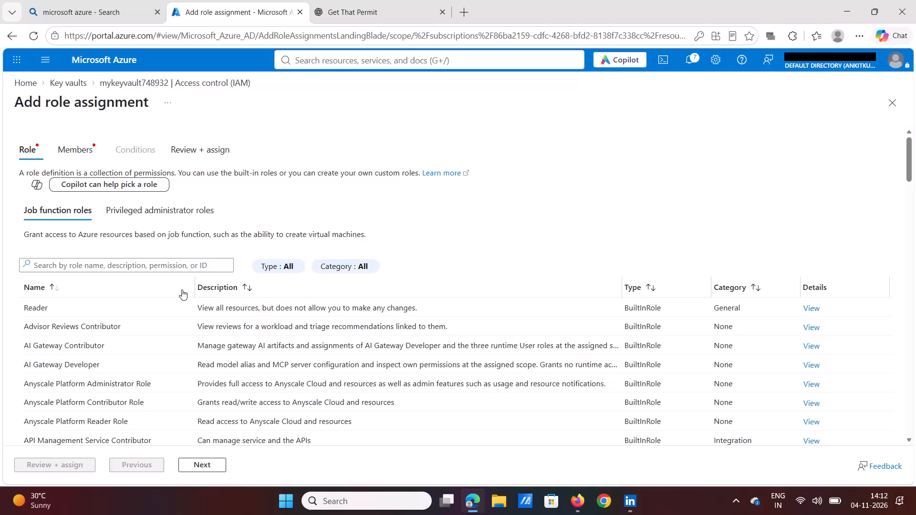
# Filter the job function roles by "key" and select the Key Vault Administrator role.
pyautogui.click(137, 264)
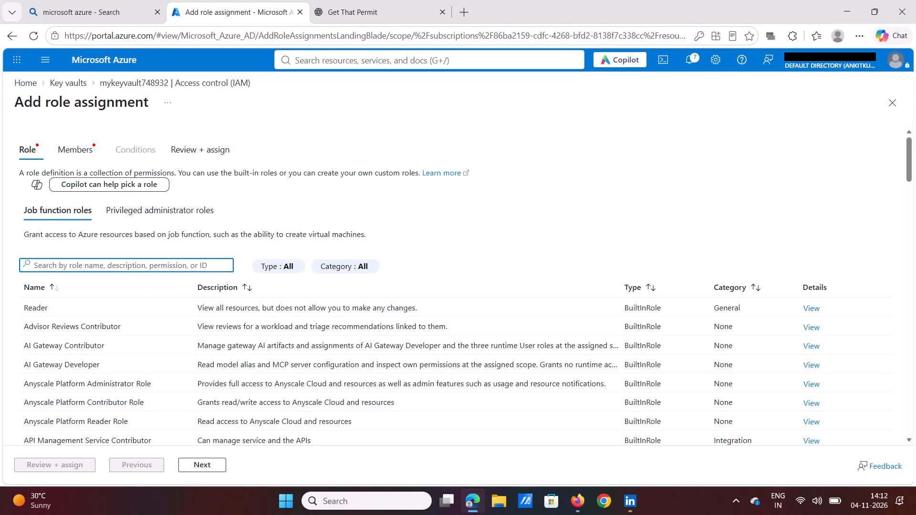
pyautogui.write('key')
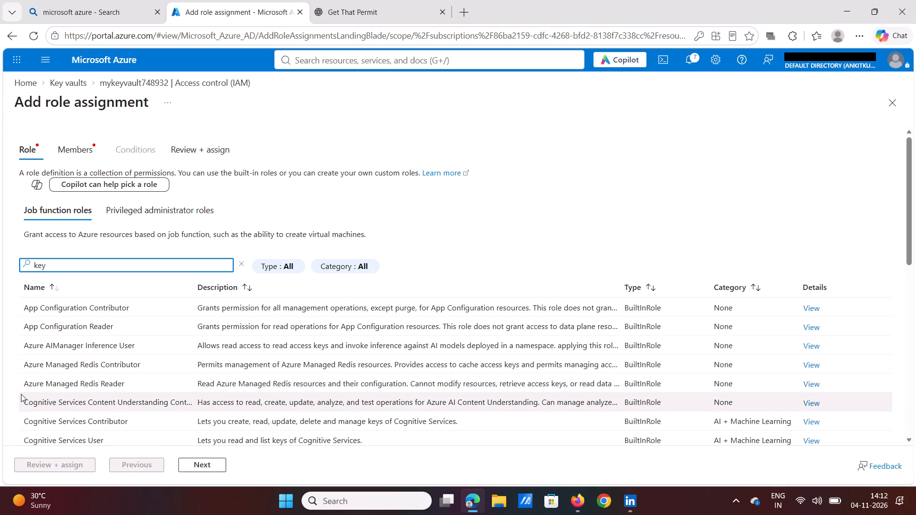
pyautogui.scroll(-2, 21, 394)
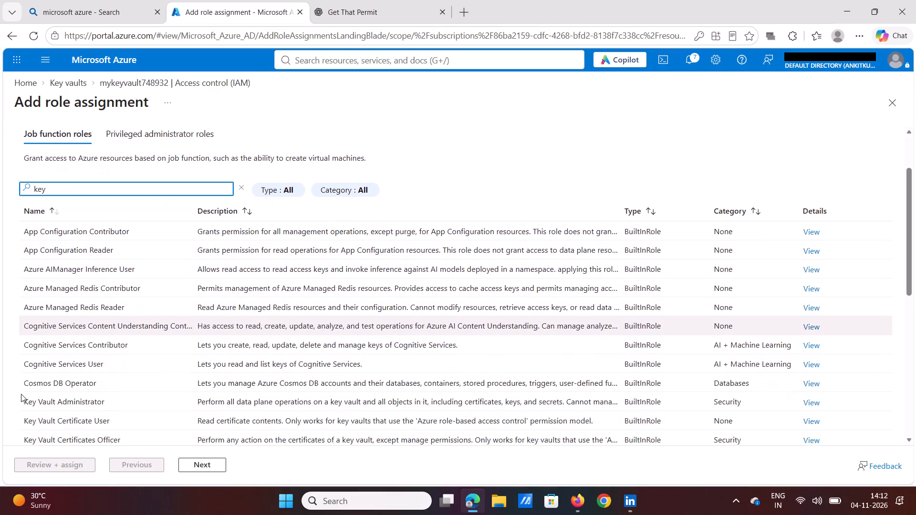
pyautogui.scroll(-1, 21, 394)
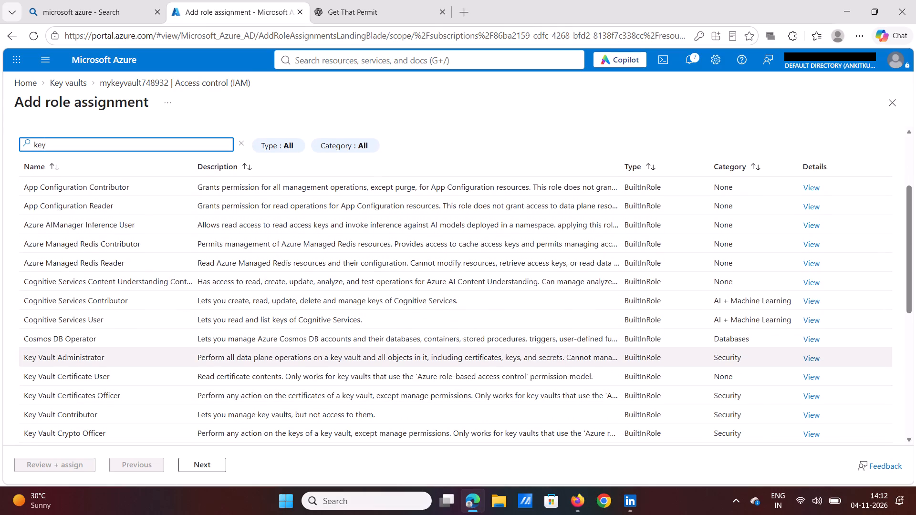
pyautogui.click(52, 361)
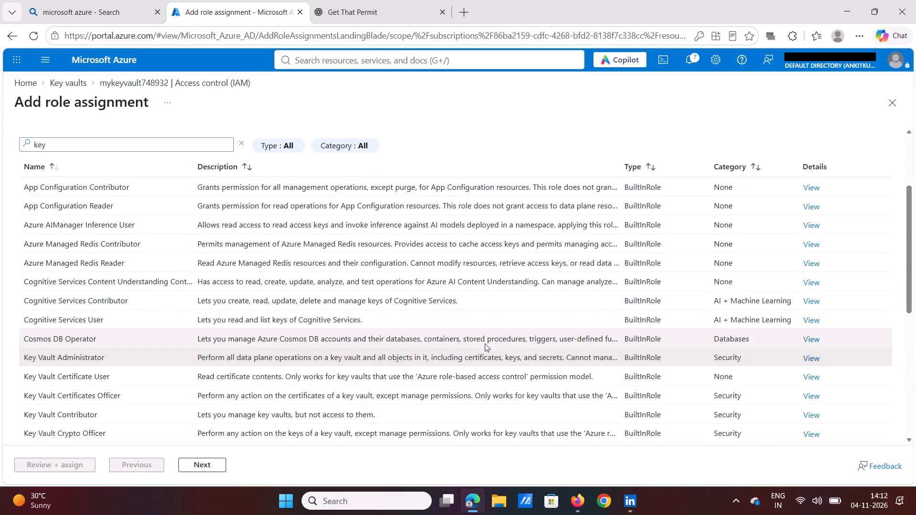
pyautogui.doubleClick(99, 358)
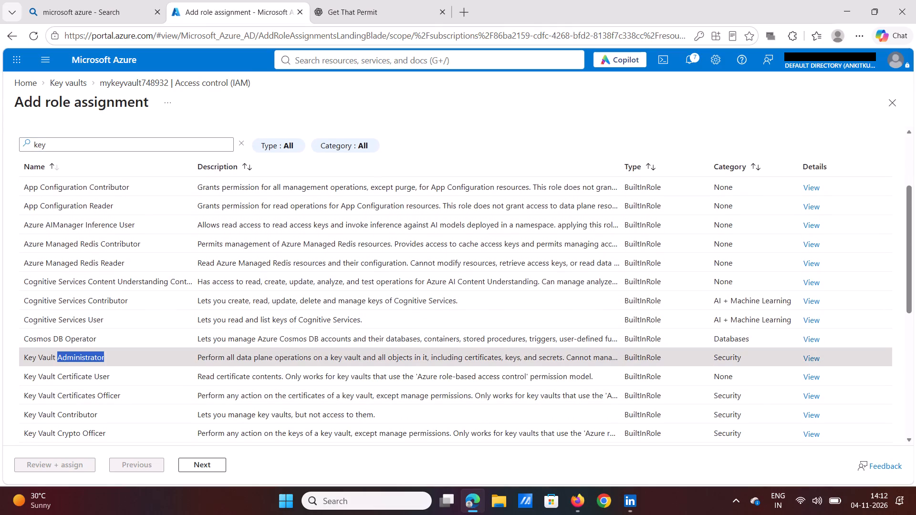
pyautogui.scroll(5, 99, 358)
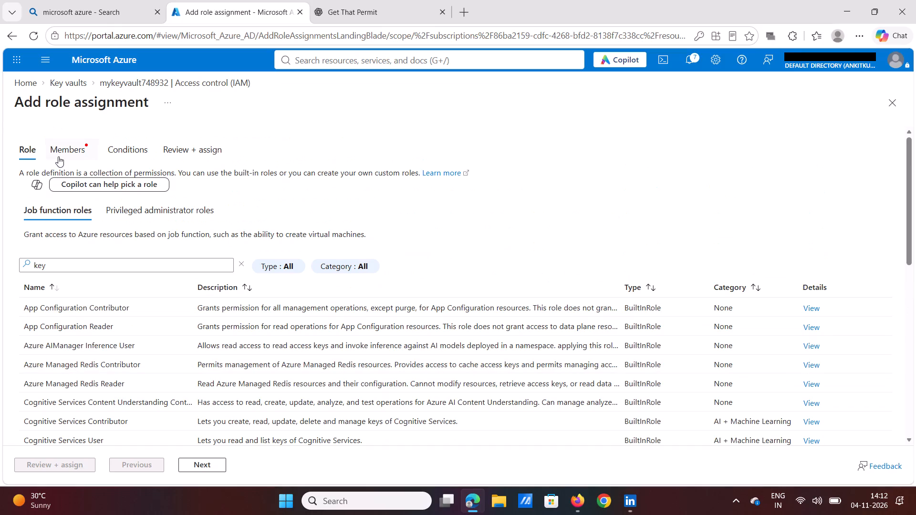
pyautogui.scroll(-3, 115, 260)
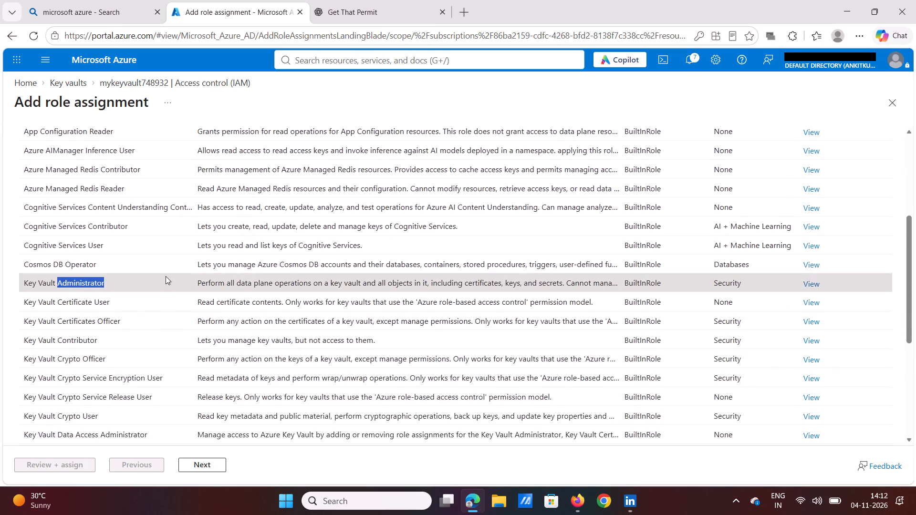
pyautogui.click(189, 288)
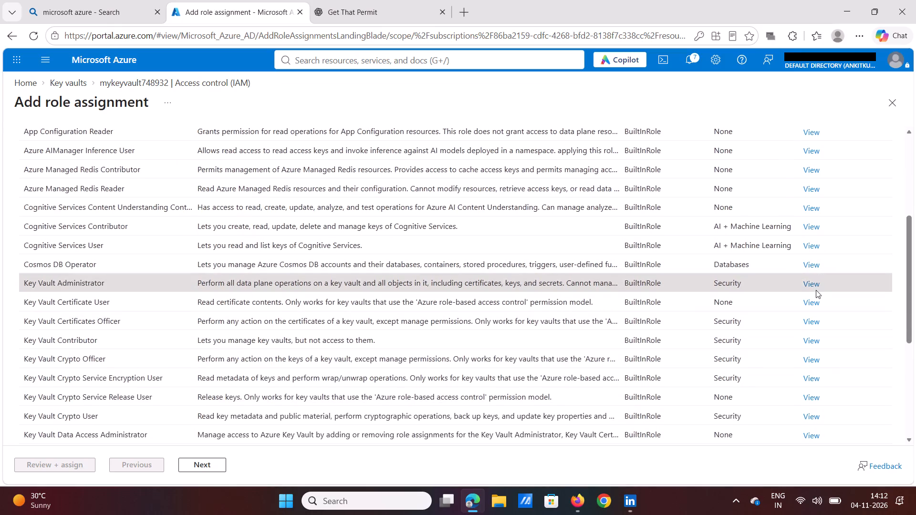
pyautogui.click(816, 290)
pyautogui.click(812, 287)
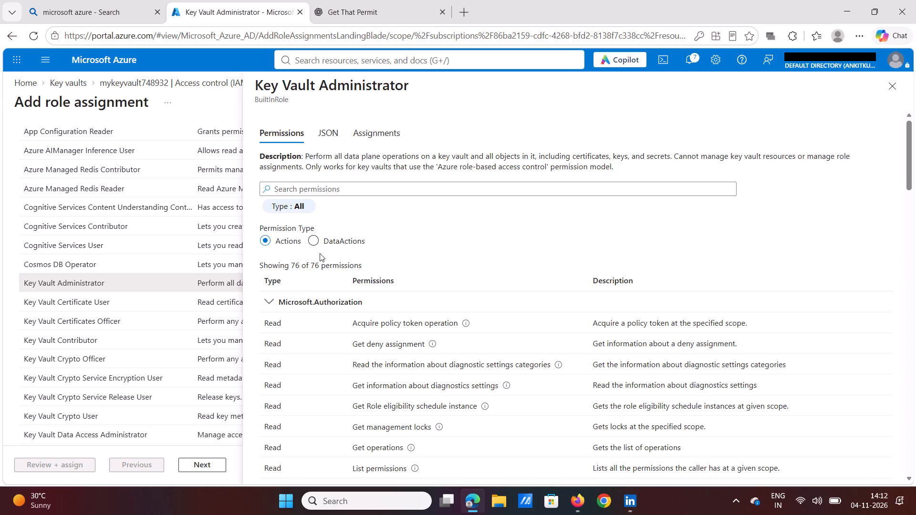
pyautogui.scroll(-3, 338, 228)
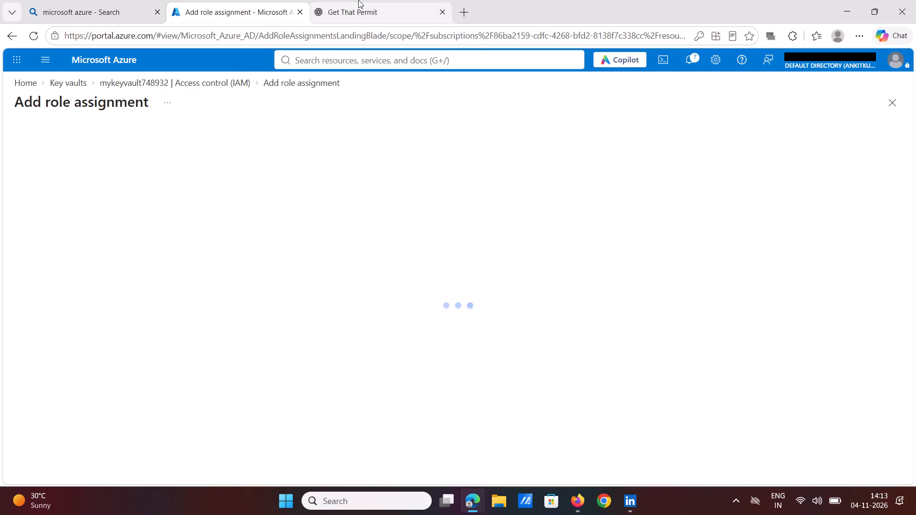
pyautogui.hscroll(2, 181, 163)
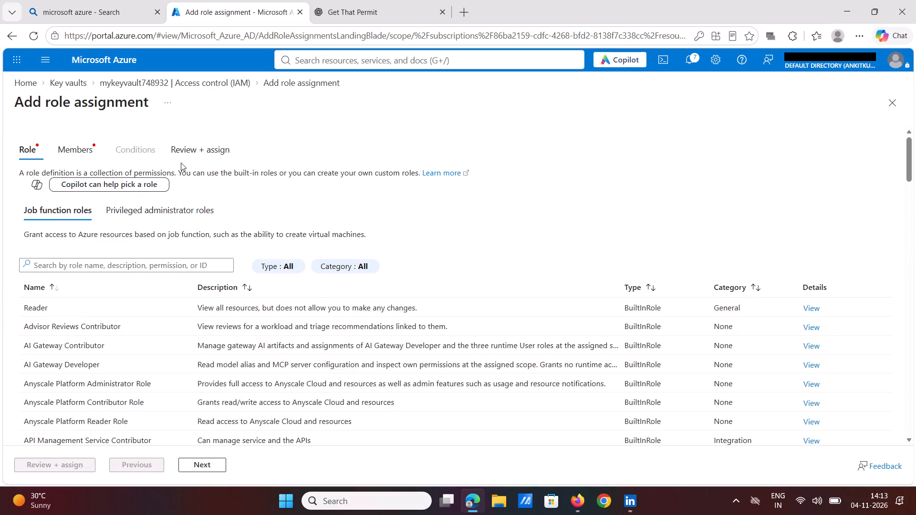
pyautogui.scroll(-4, 150, 334)
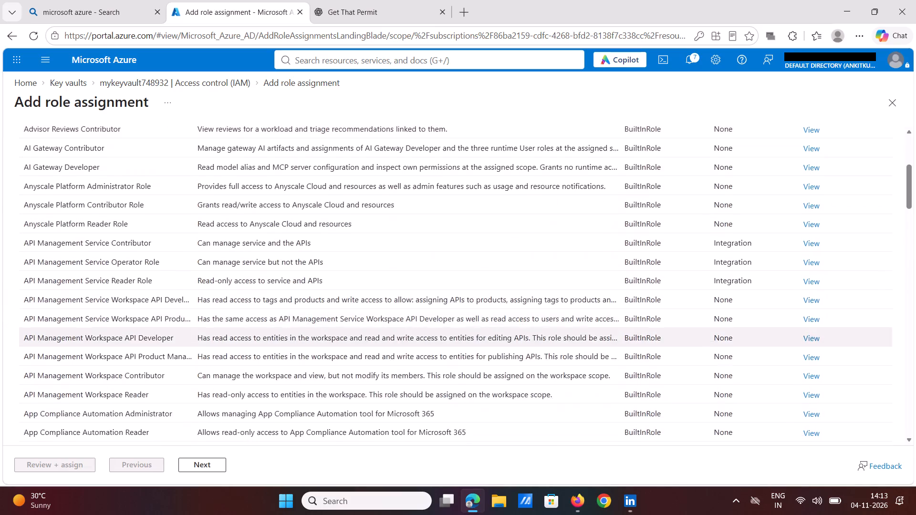
pyautogui.scroll(1, 150, 334)
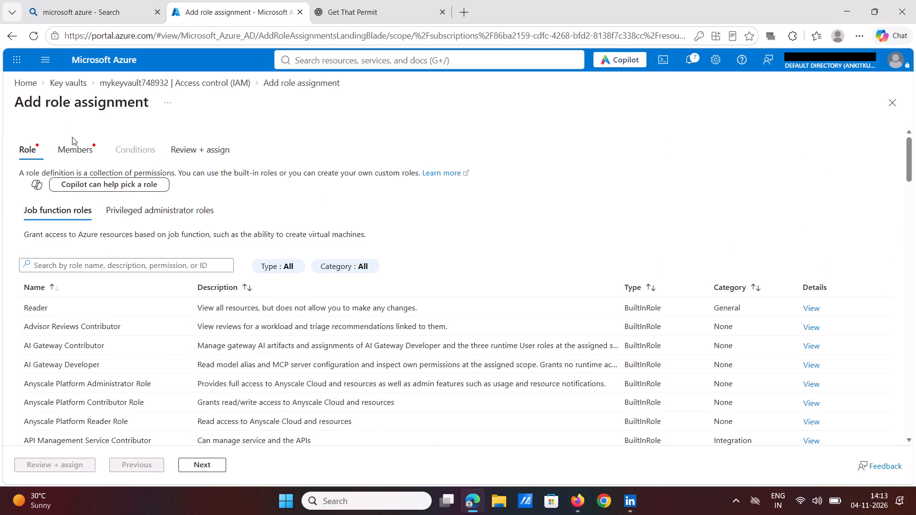
# Add the guest user account as the role assignment's member, keeping access assigned to user, group, or service principal.
pyautogui.click(75, 150)
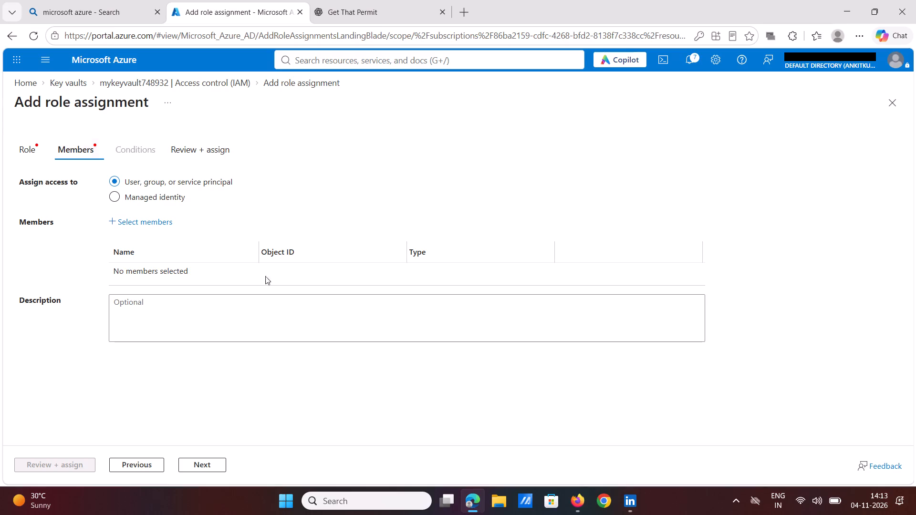
pyautogui.click(127, 222)
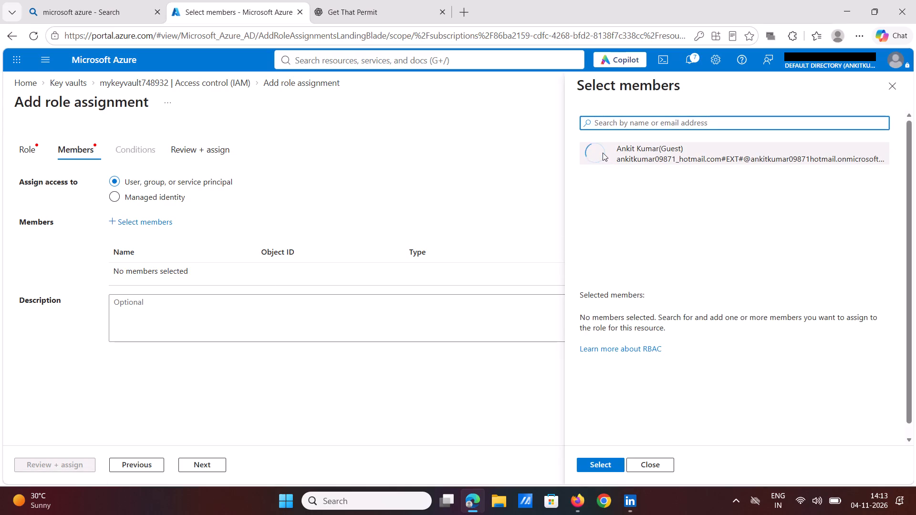
pyautogui.click(635, 164)
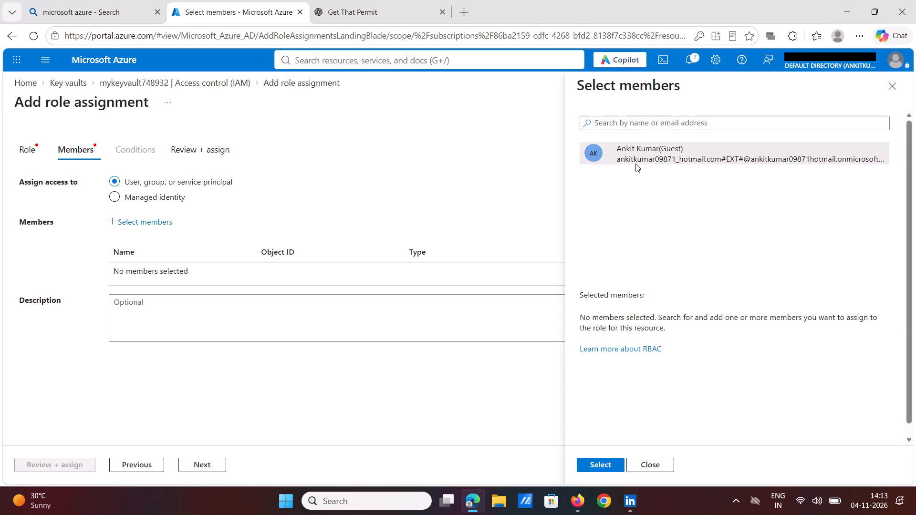
pyautogui.click(604, 463)
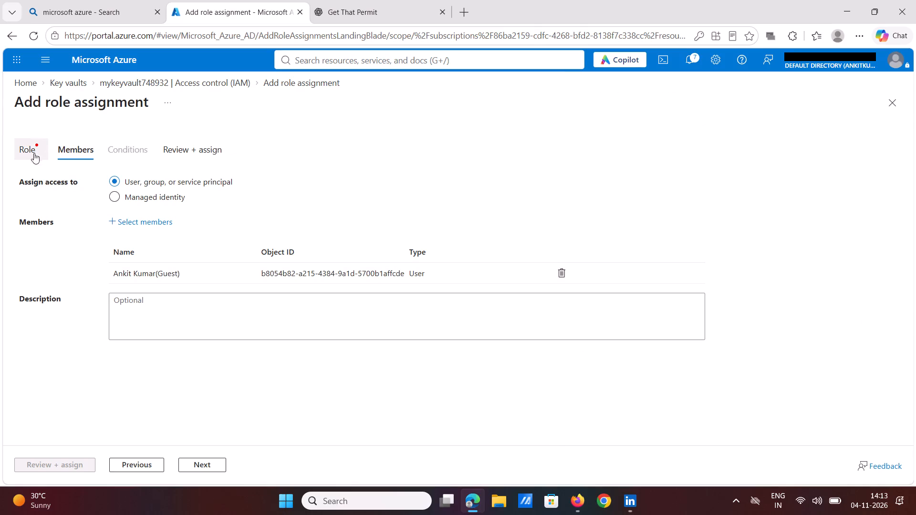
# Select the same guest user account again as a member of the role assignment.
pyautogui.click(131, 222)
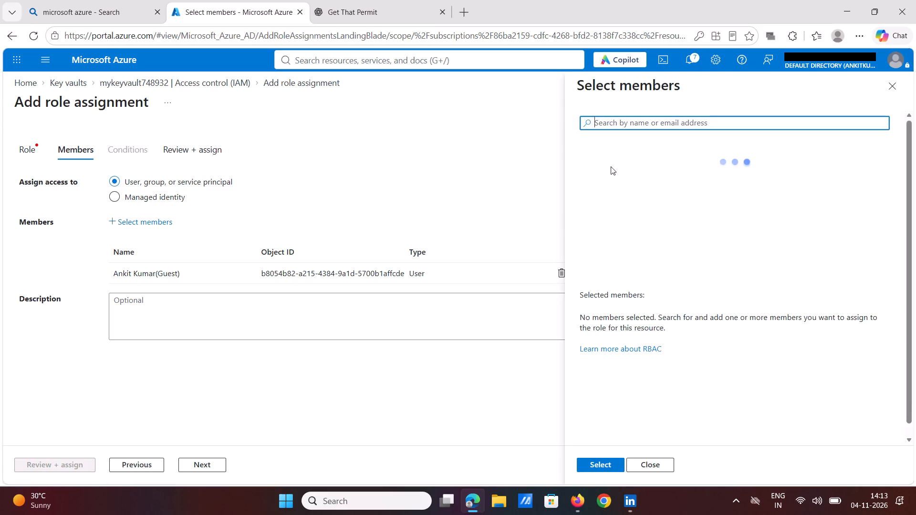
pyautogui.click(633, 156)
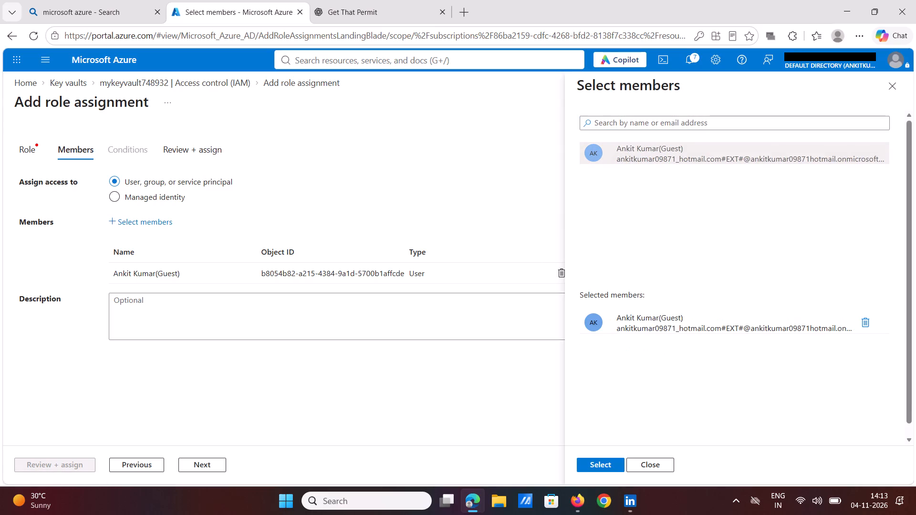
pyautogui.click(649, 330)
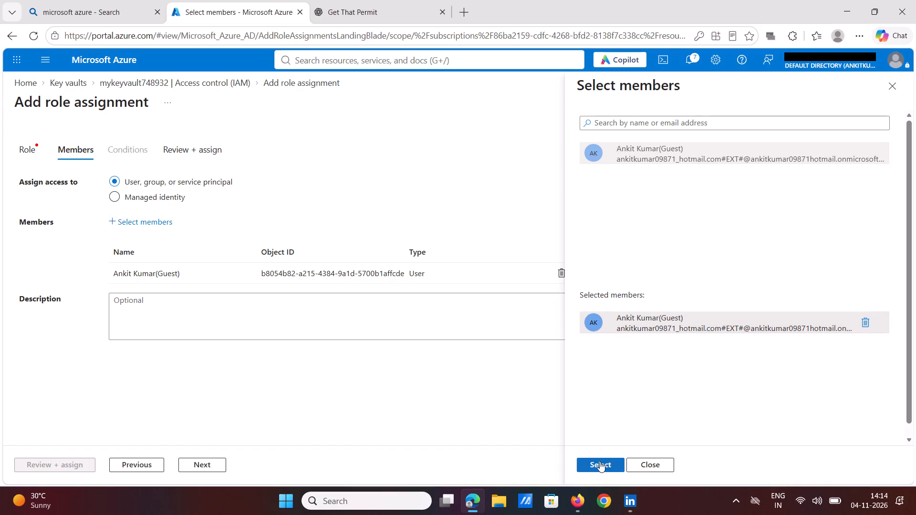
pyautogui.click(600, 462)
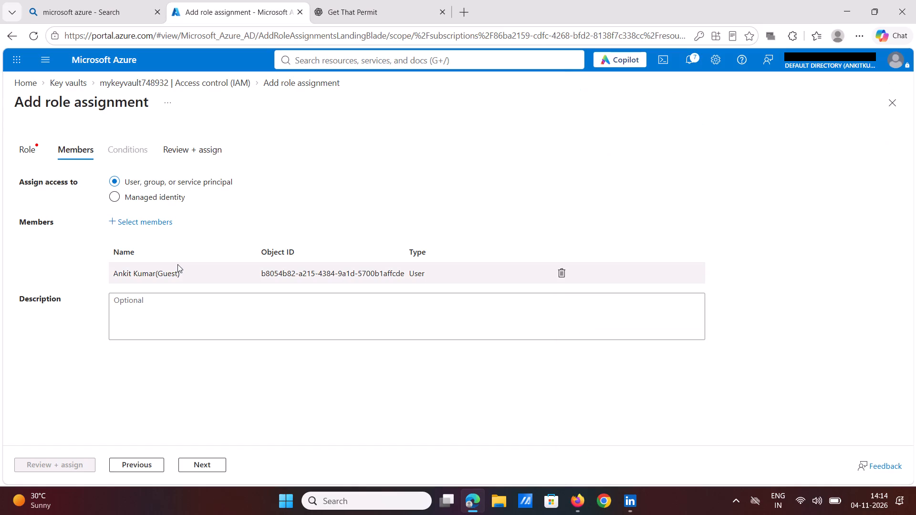
# Check the assignment's review summary, then go back to role selection and look through the job function roles.
pyautogui.click(208, 463)
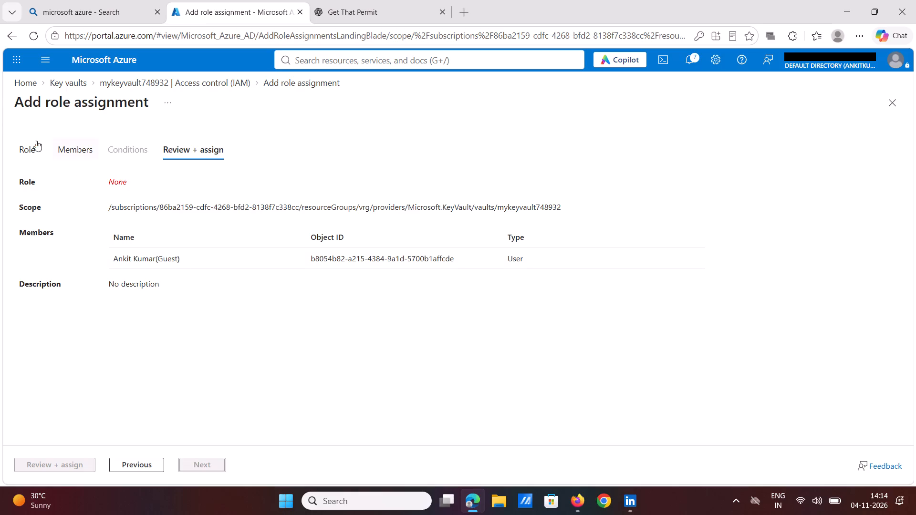
pyautogui.click(21, 144)
pyautogui.scroll(-2, 135, 334)
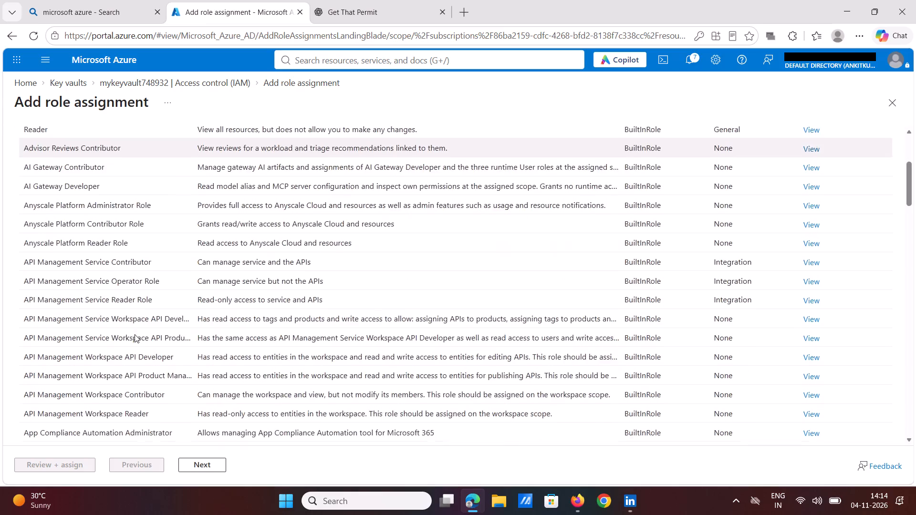
pyautogui.scroll(-1, 135, 334)
pyautogui.scroll(1, 135, 334)
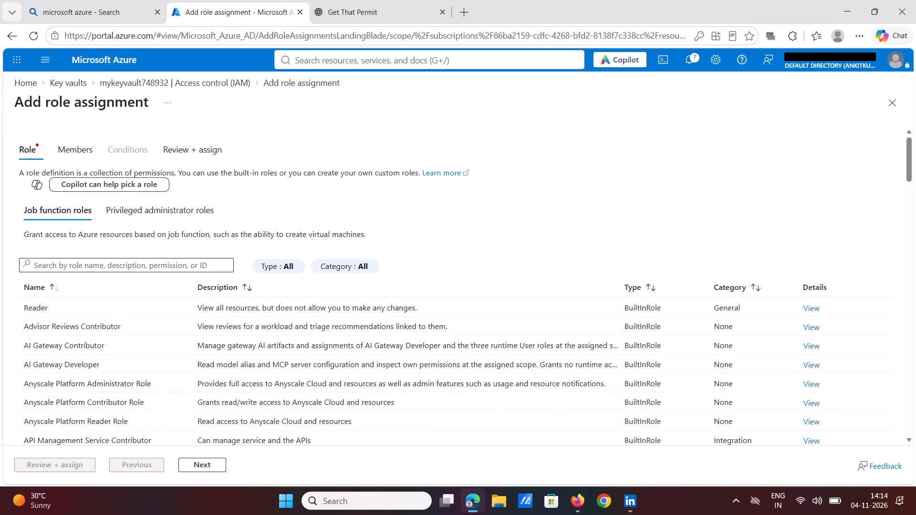
pyautogui.scroll(-6, 122, 365)
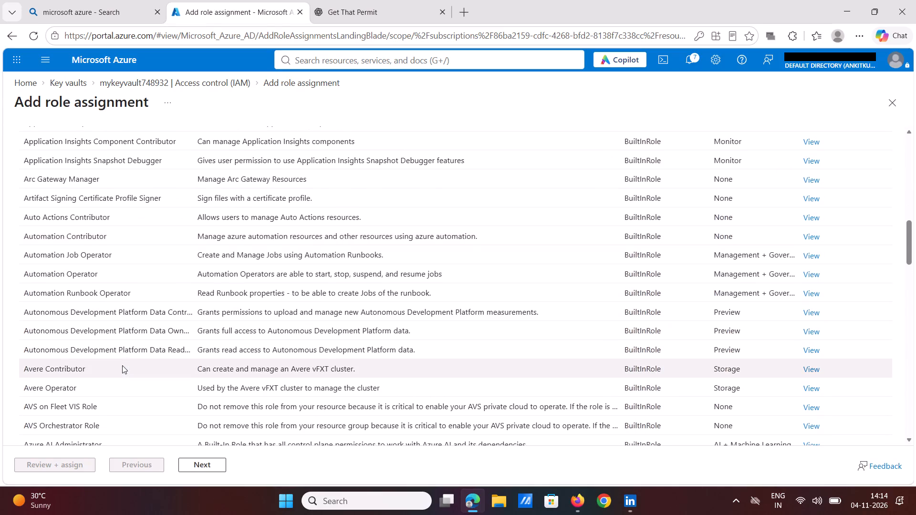
pyautogui.scroll(-2, 80, 261)
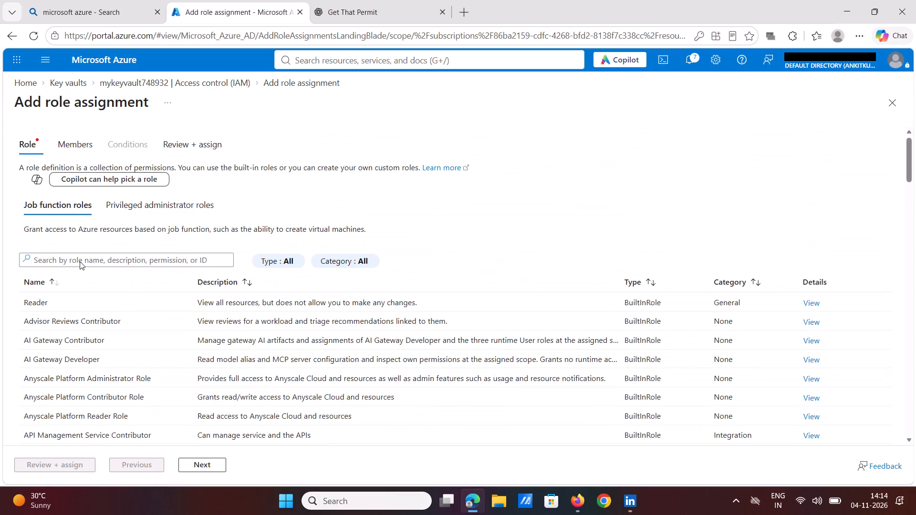
pyautogui.scroll(-2, 80, 261)
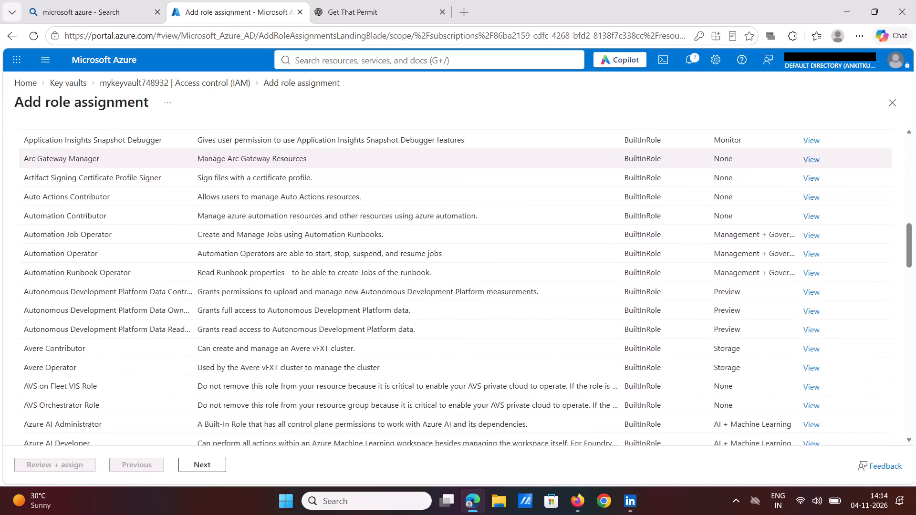
pyautogui.scroll(-3, 80, 261)
pyautogui.scroll(-1, 84, 370)
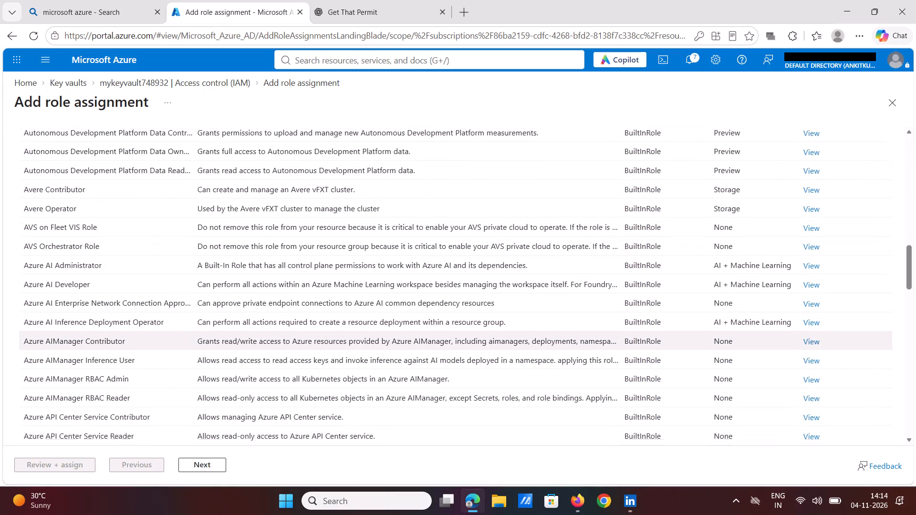
pyautogui.scroll(-6, 84, 370)
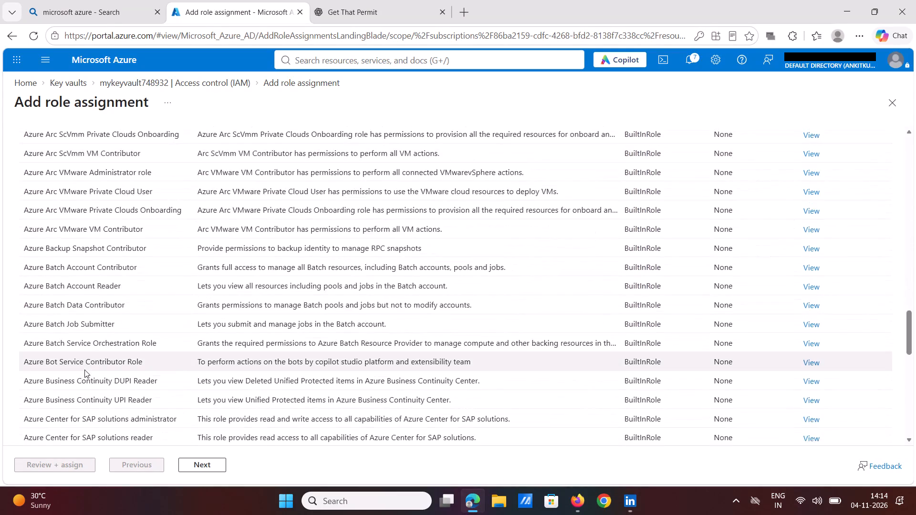
pyautogui.scroll(10, 84, 370)
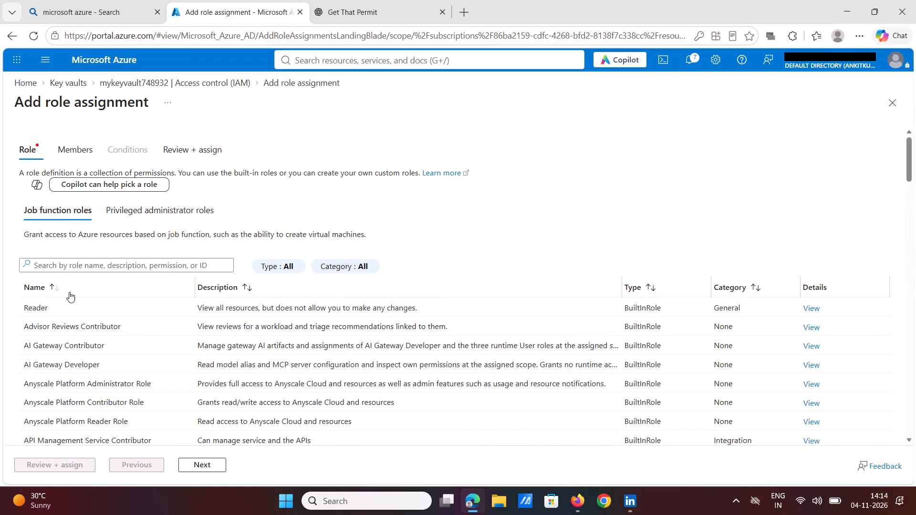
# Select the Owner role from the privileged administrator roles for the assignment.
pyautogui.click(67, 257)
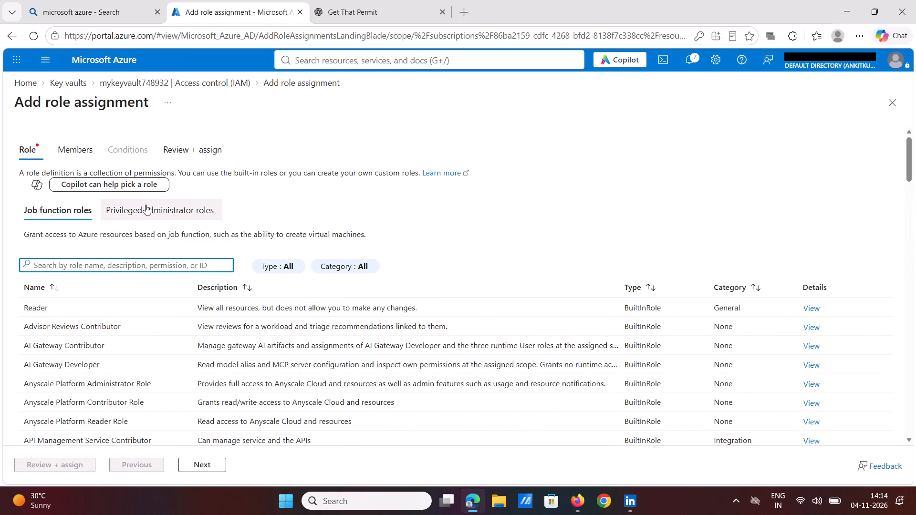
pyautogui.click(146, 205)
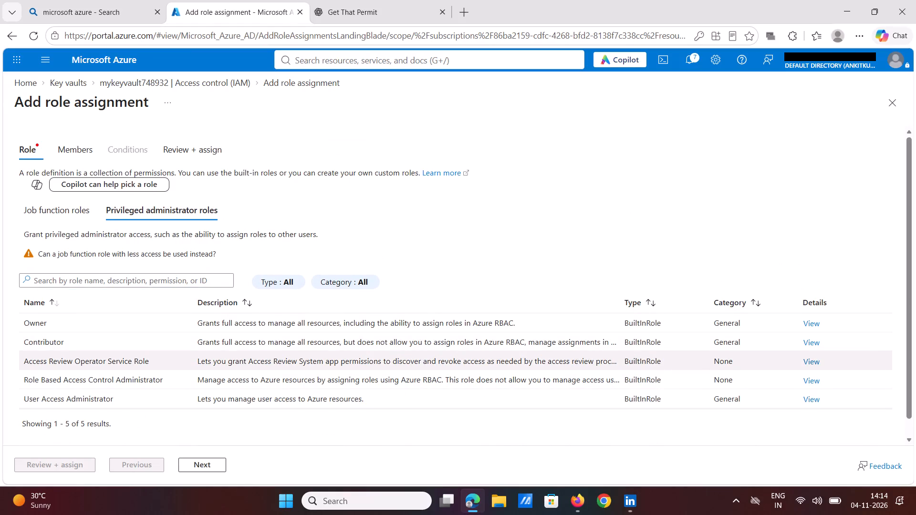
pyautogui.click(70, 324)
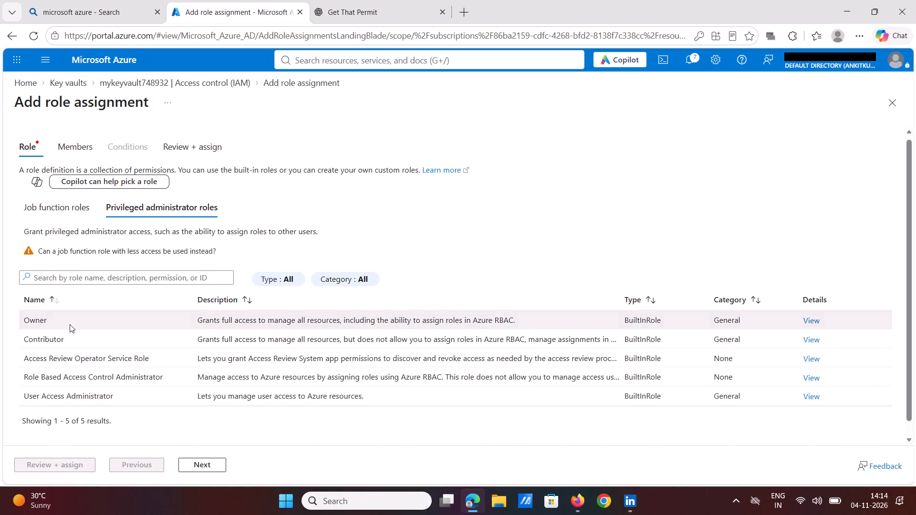
# Find the Key Vault Administrator job function role by searching for "key vault", then review and assign it to the selected guest member.
pyautogui.click(71, 277)
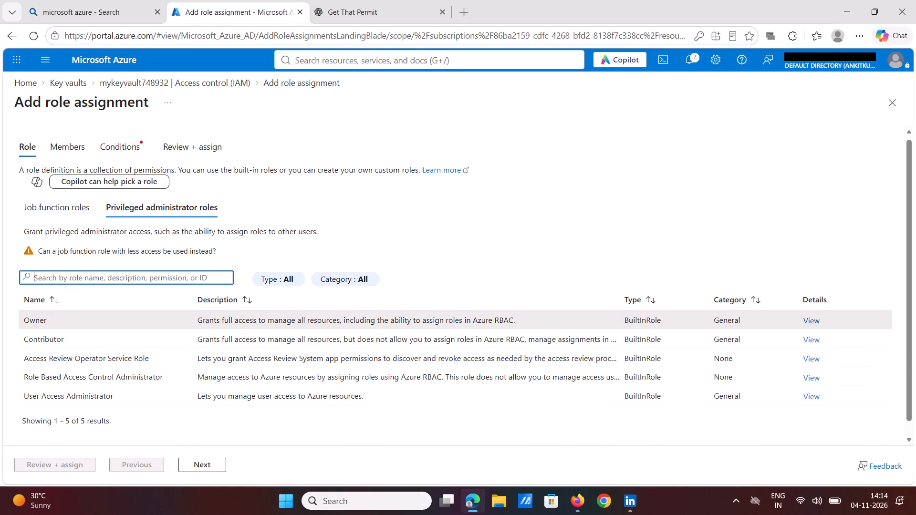
pyautogui.write('key')
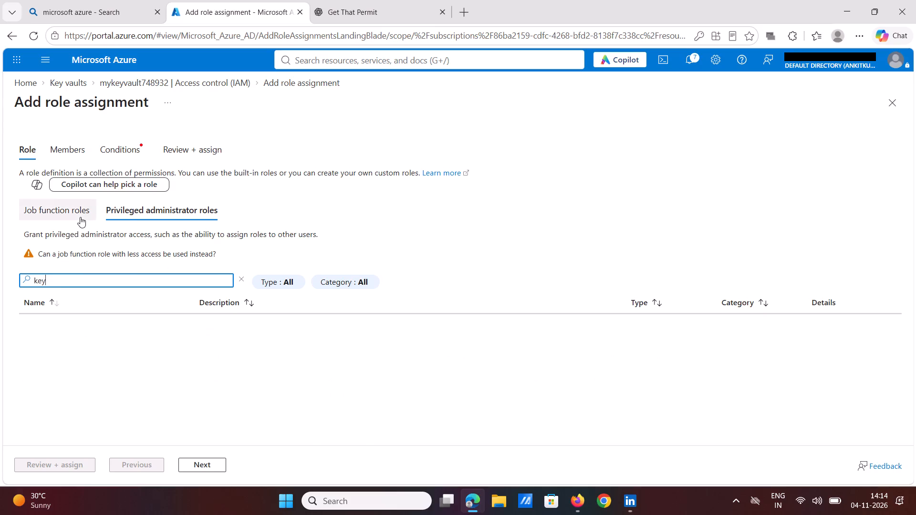
pyautogui.click(80, 217)
pyautogui.click(87, 264)
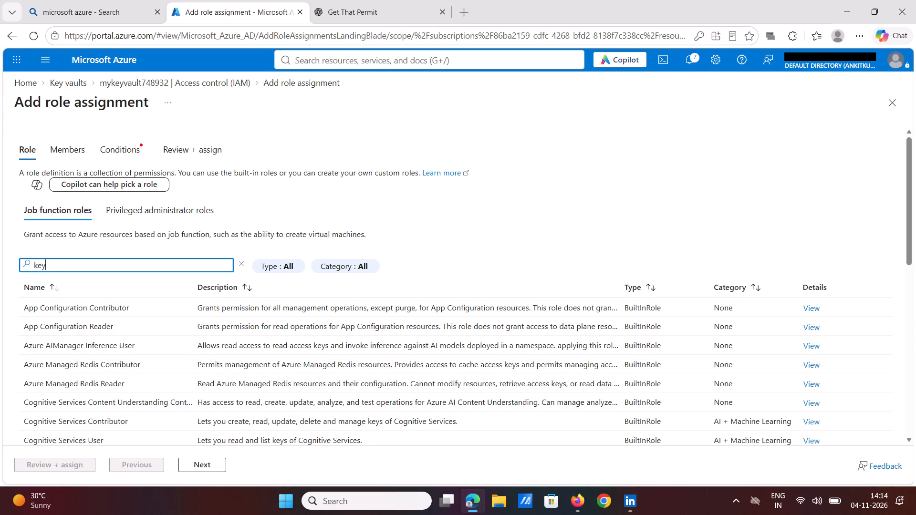
pyautogui.press('space')
pyautogui.write('va')
pyautogui.write('ult')
pyautogui.click(136, 310)
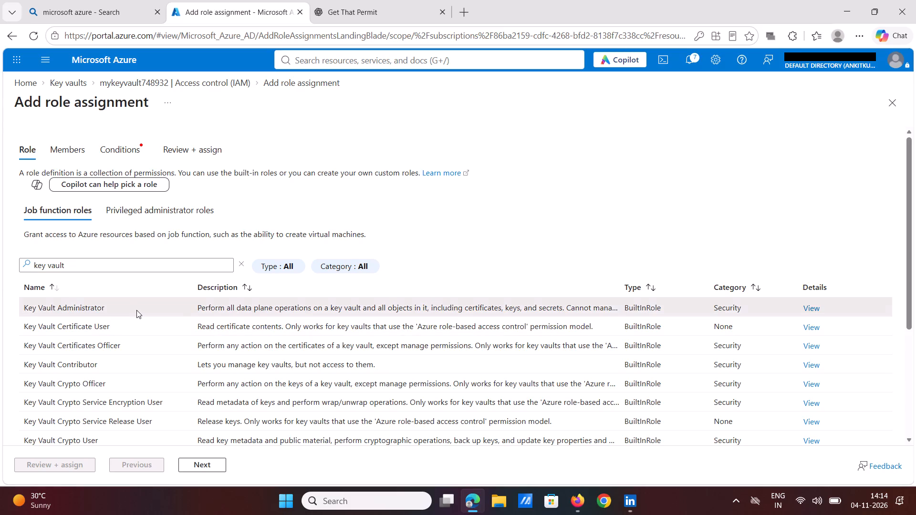
pyautogui.click(77, 464)
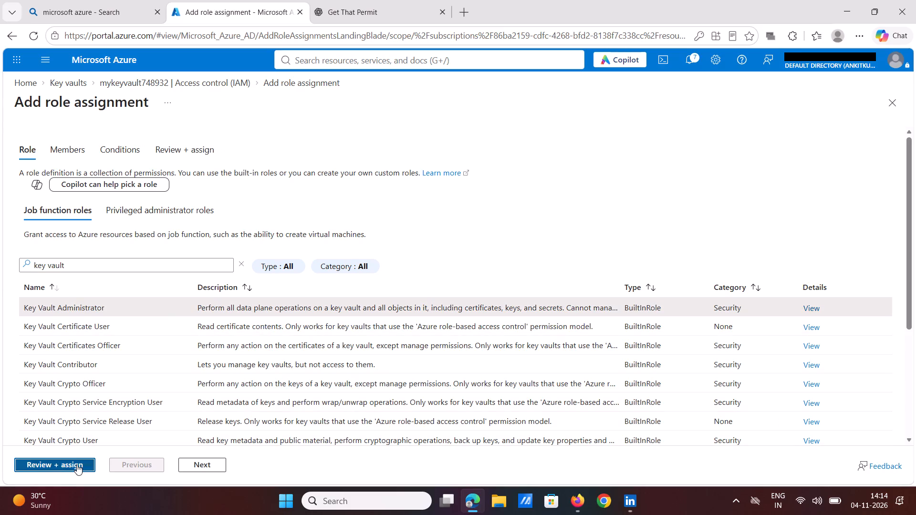
pyautogui.click(81, 464)
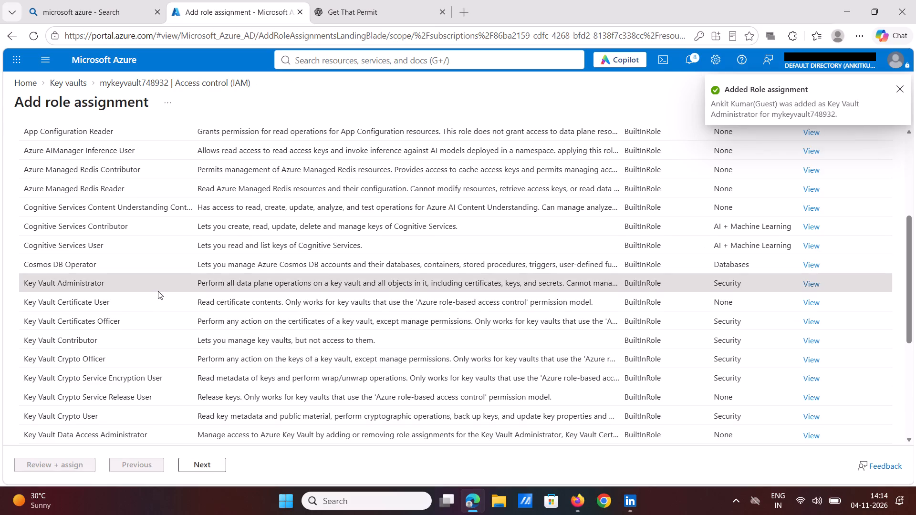
# Return to the key vaults list and open the Keys page of mykeyvault748932.
pyautogui.scroll(7, 158, 291)
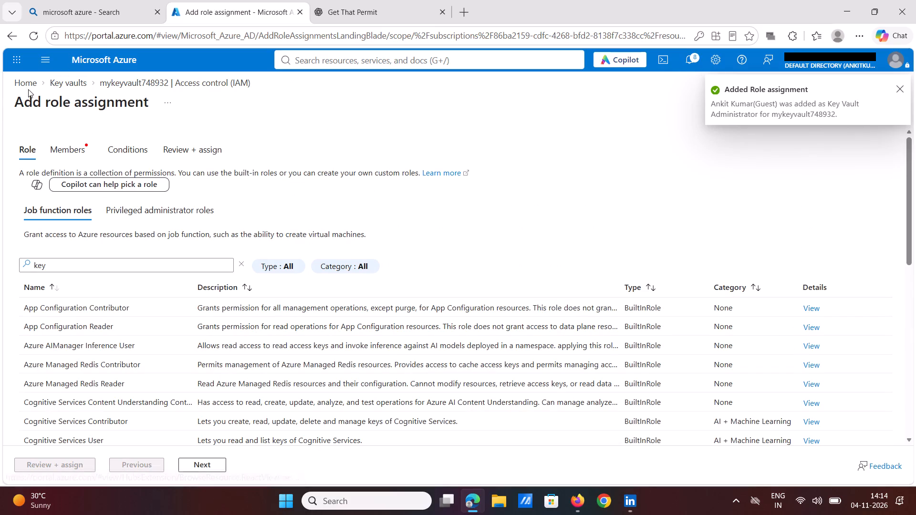
pyautogui.click(68, 79)
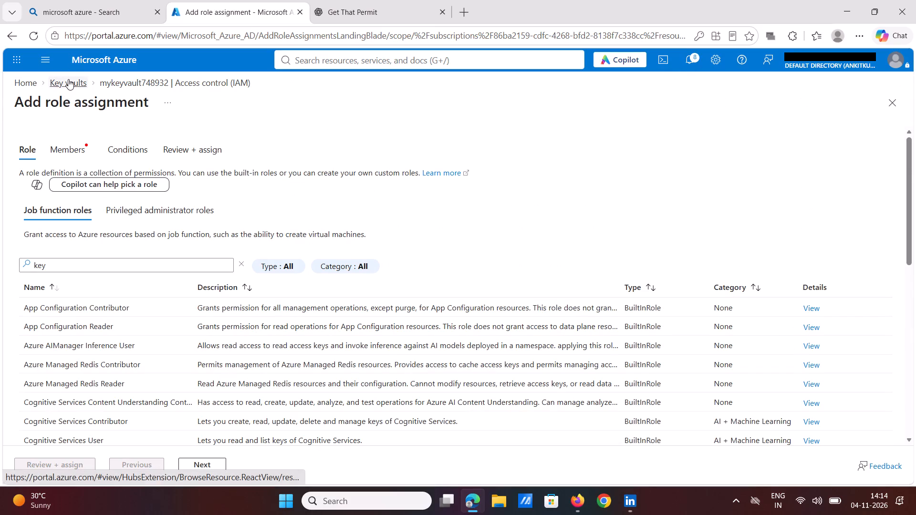
pyautogui.click(78, 204)
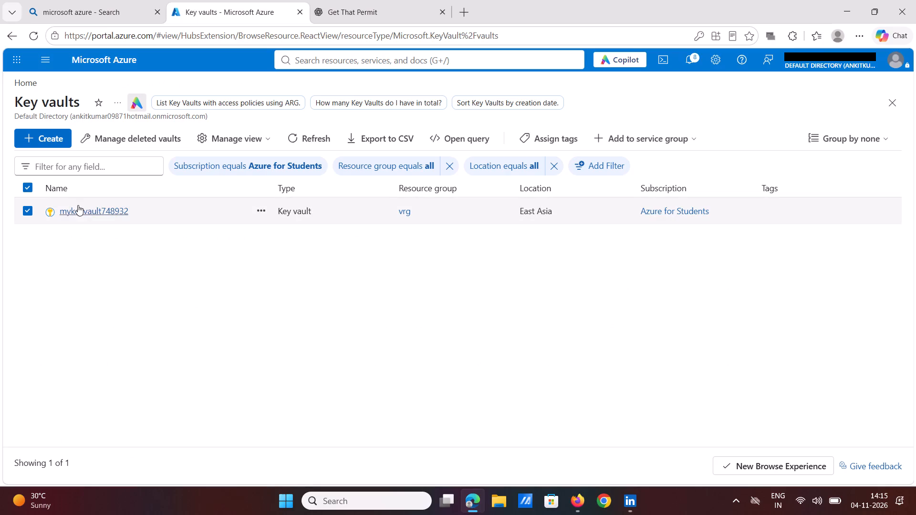
pyautogui.click(78, 205)
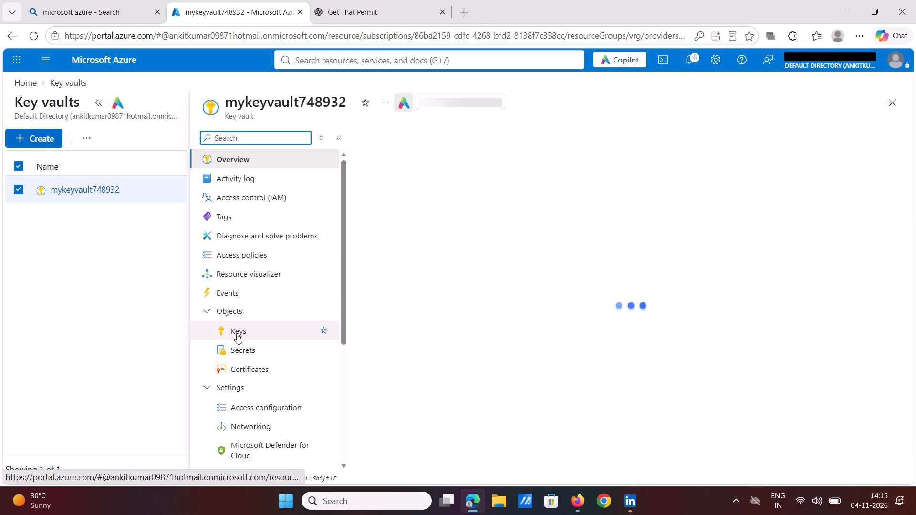
pyautogui.click(237, 333)
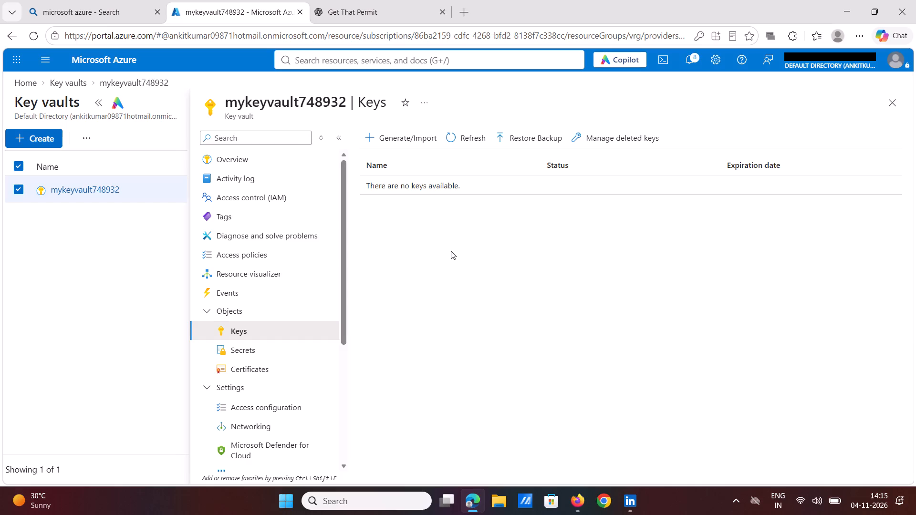
# Generate a key named mykeykey in the vault, keeping the RSA type and 2048 key size.
pyautogui.click(382, 134)
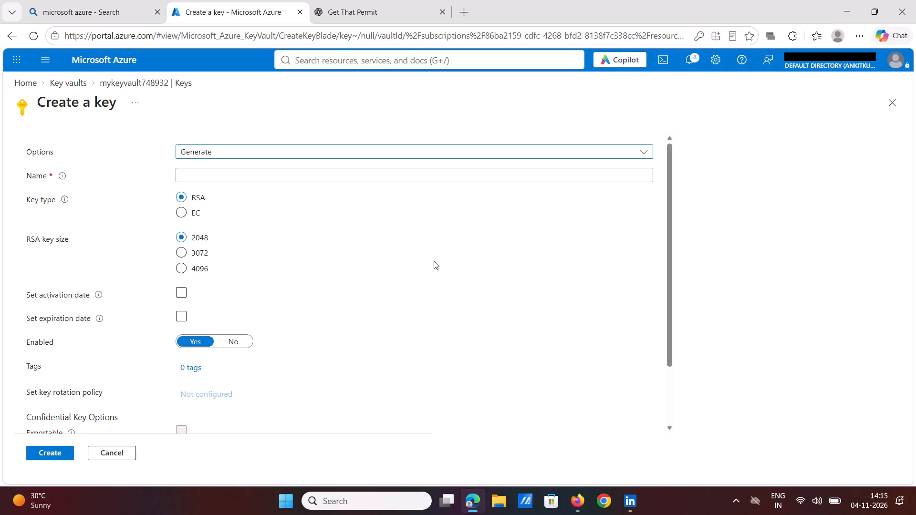
pyautogui.click(216, 172)
pyautogui.write('mykeykey')
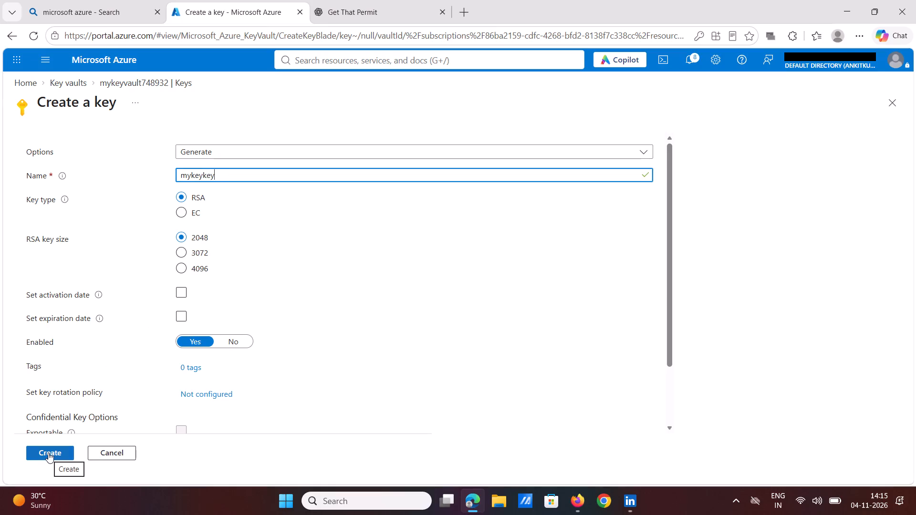
pyautogui.click(48, 453)
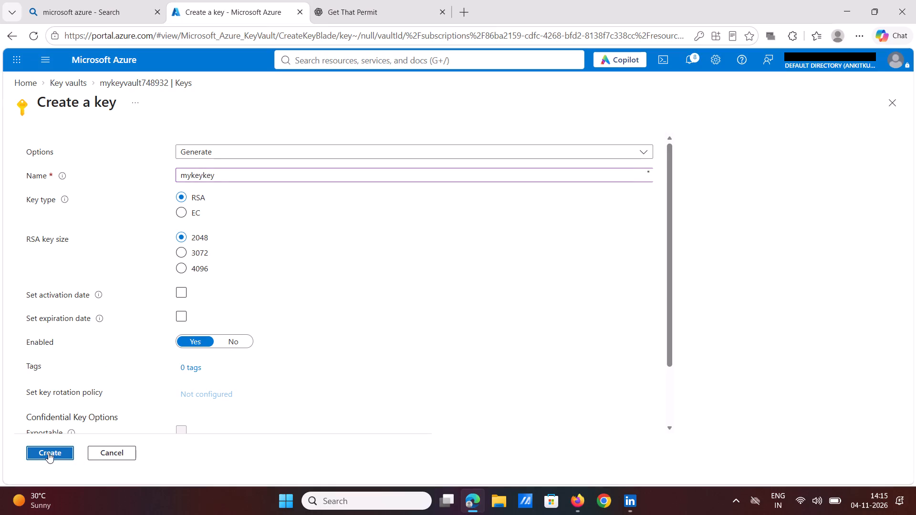
pyautogui.tripleClick(48, 453)
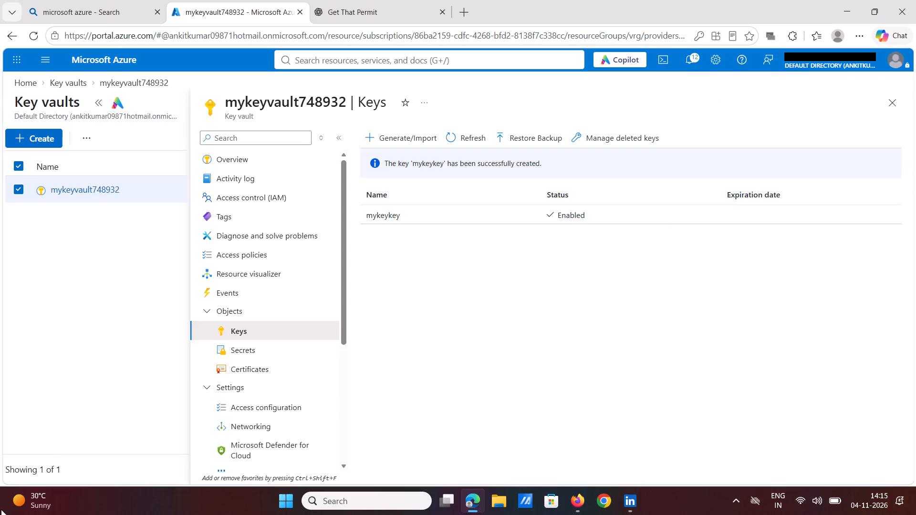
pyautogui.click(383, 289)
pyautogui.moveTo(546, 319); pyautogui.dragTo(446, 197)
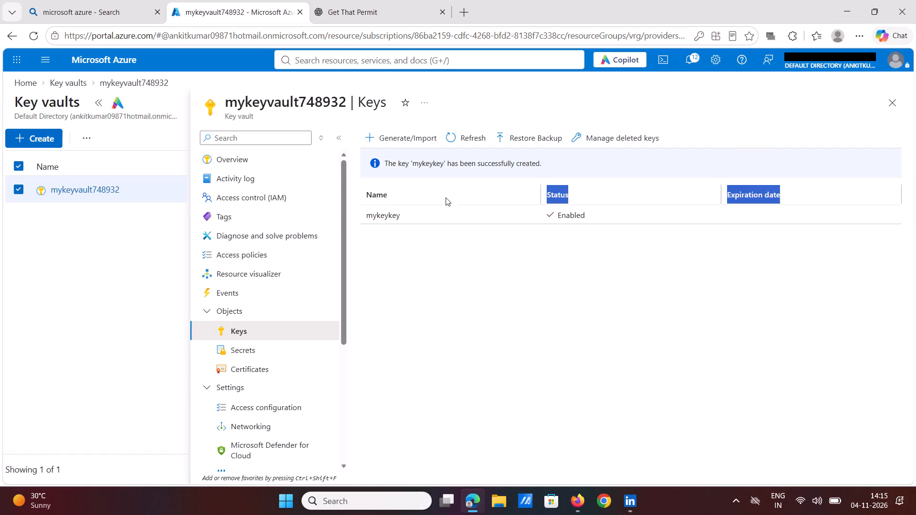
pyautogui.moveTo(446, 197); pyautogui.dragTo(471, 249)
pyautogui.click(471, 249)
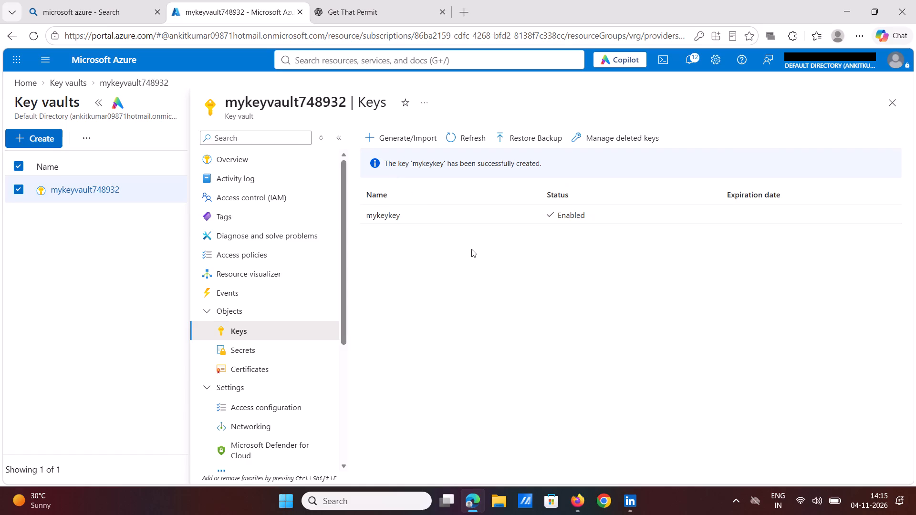
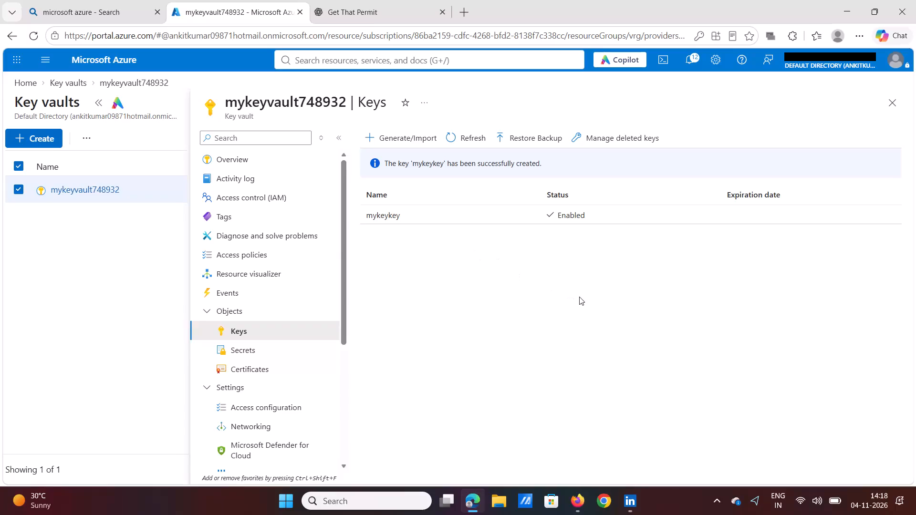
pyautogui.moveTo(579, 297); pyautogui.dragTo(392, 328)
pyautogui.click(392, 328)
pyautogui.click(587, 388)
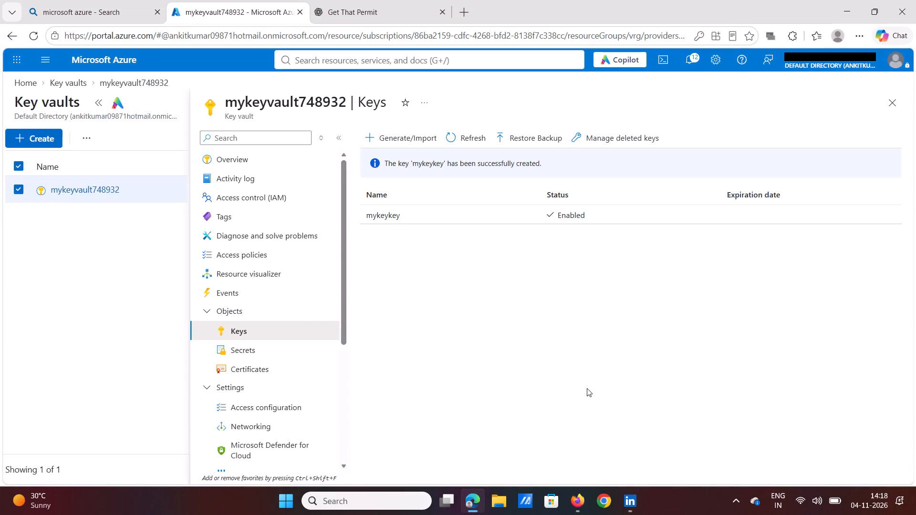
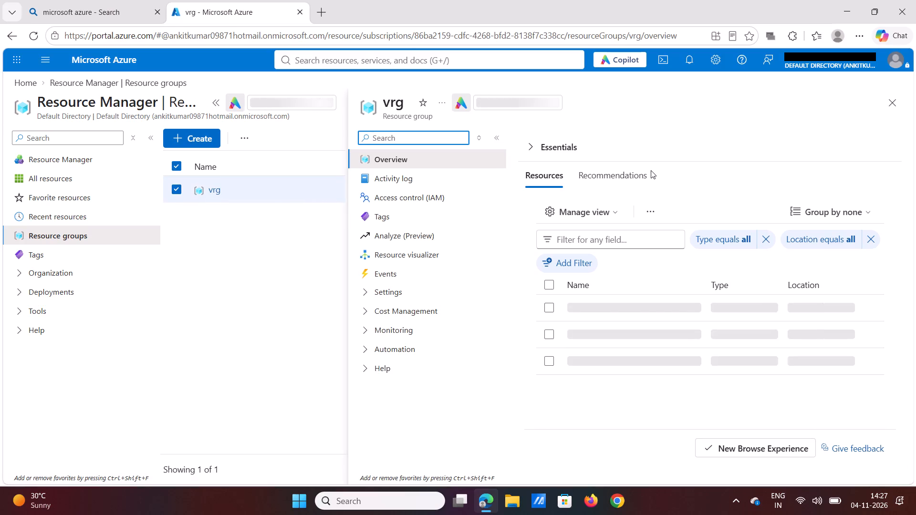
# Delete the resource group vrg together with its key vault mykeyvault748932, entering vrg as the confirmation name.
pyautogui.click(549, 283)
pyautogui.click(712, 212)
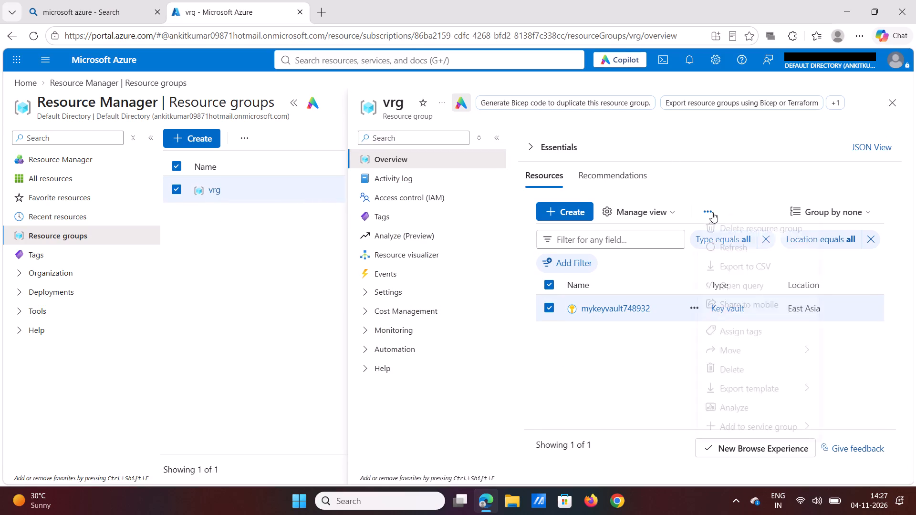
pyautogui.click(728, 230)
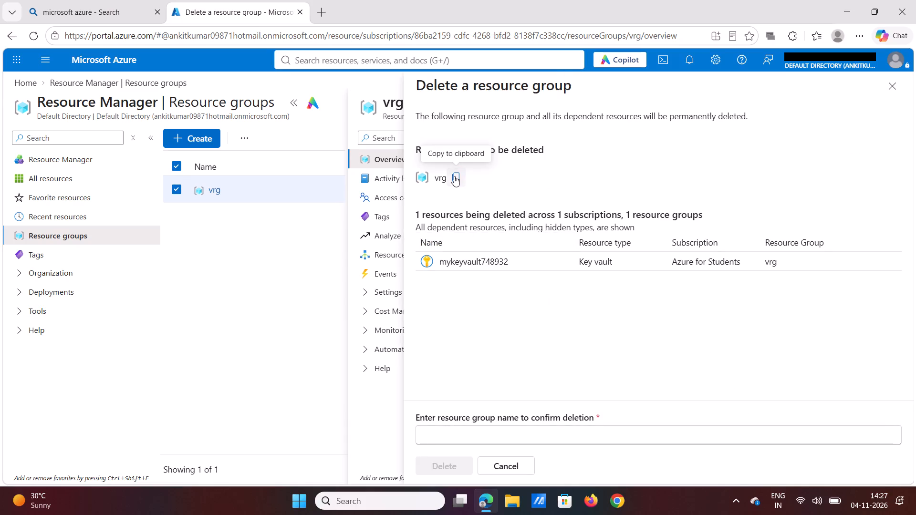
pyautogui.click(454, 176)
pyautogui.click(509, 435)
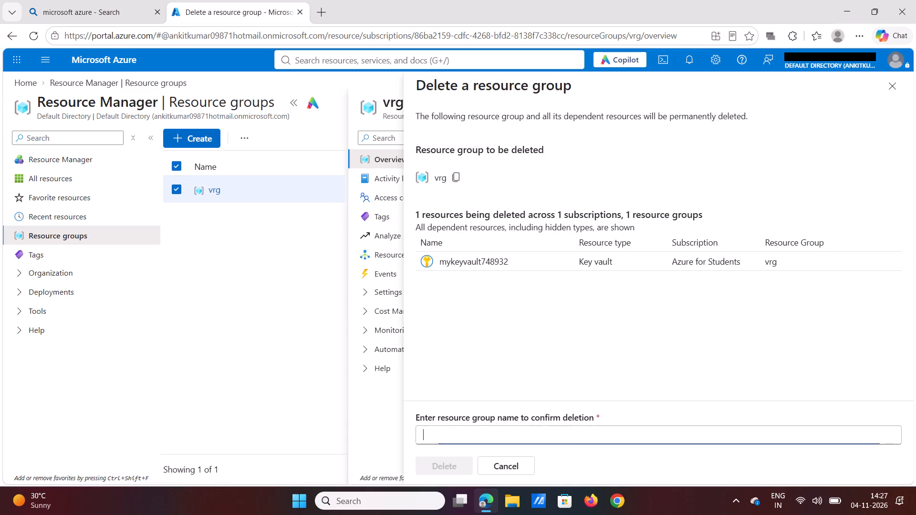
pyautogui.hotkey('ctrl', 'v')
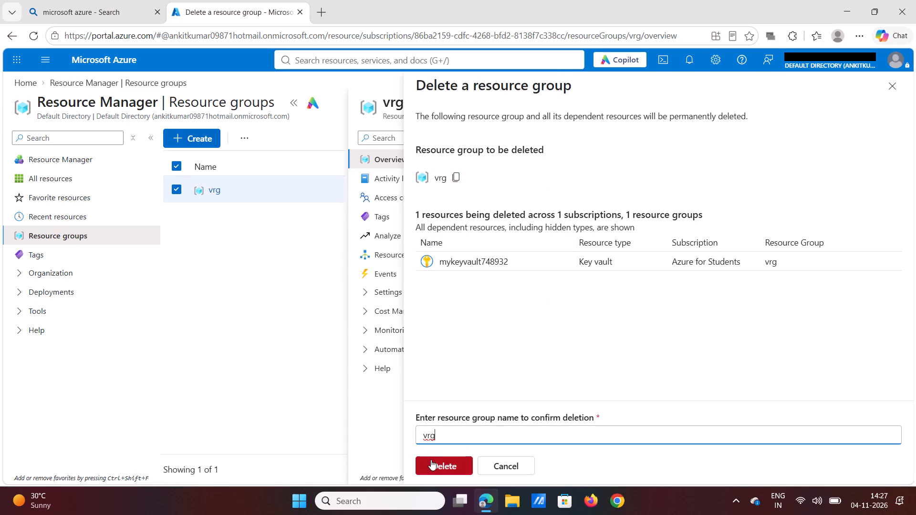
pyautogui.click(431, 460)
pyautogui.click(645, 335)
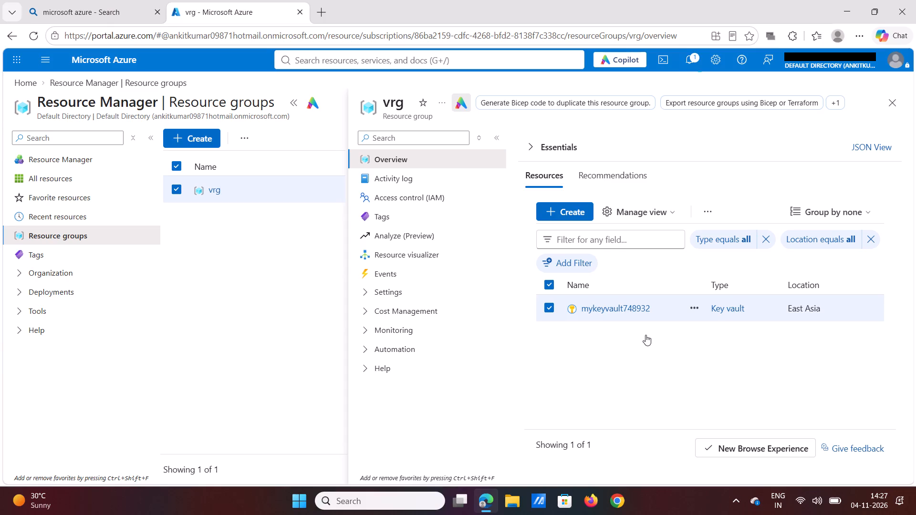
# Open the portal notifications to check the progress of the vrg resource group deletion.
pyautogui.moveTo(672, 204); pyautogui.dragTo(689, 64)
pyautogui.moveTo(689, 64); pyautogui.dragTo(688, 56)
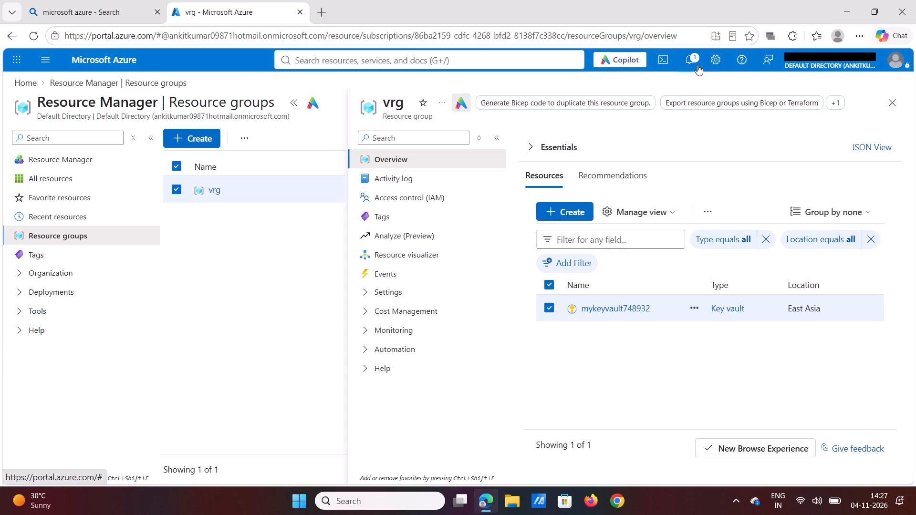
pyautogui.click(696, 58)
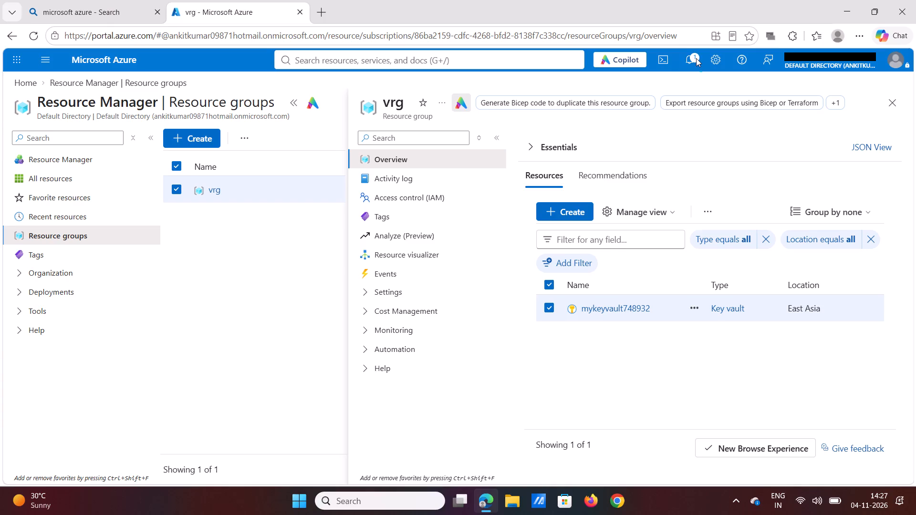